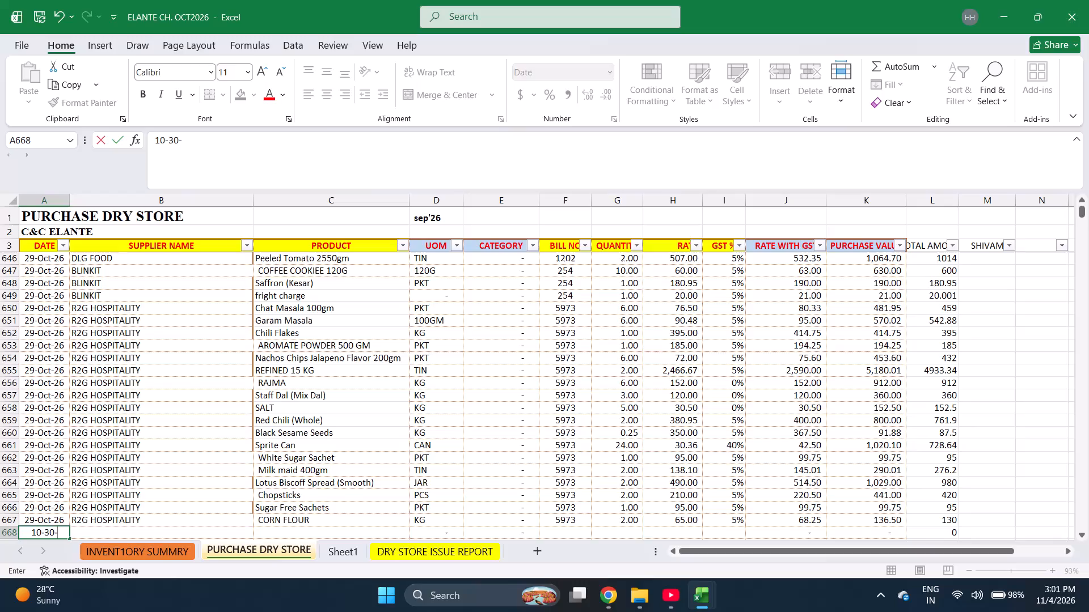
Start the purchase entry in row 668 with the date 10-30-26 and the supplier DLG FOOD.
key(6)
key(Right)
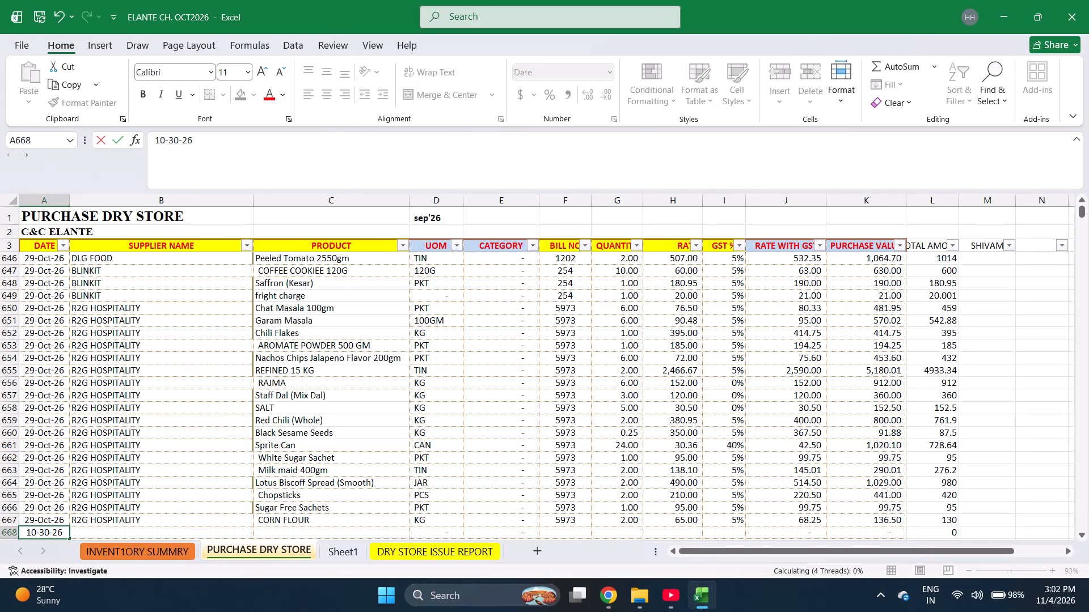
key(Right)
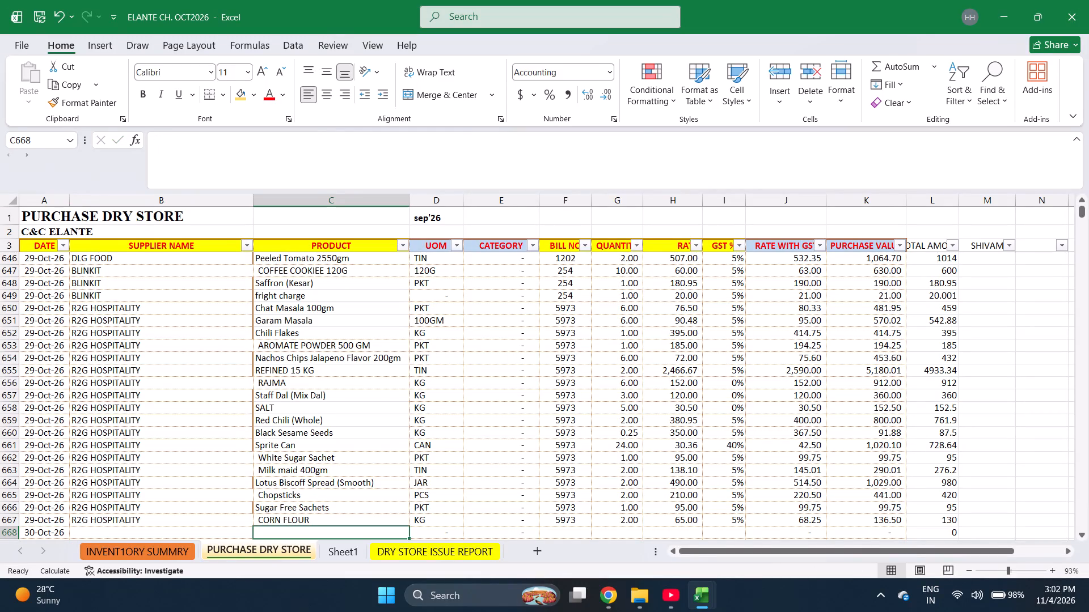
key(Left)
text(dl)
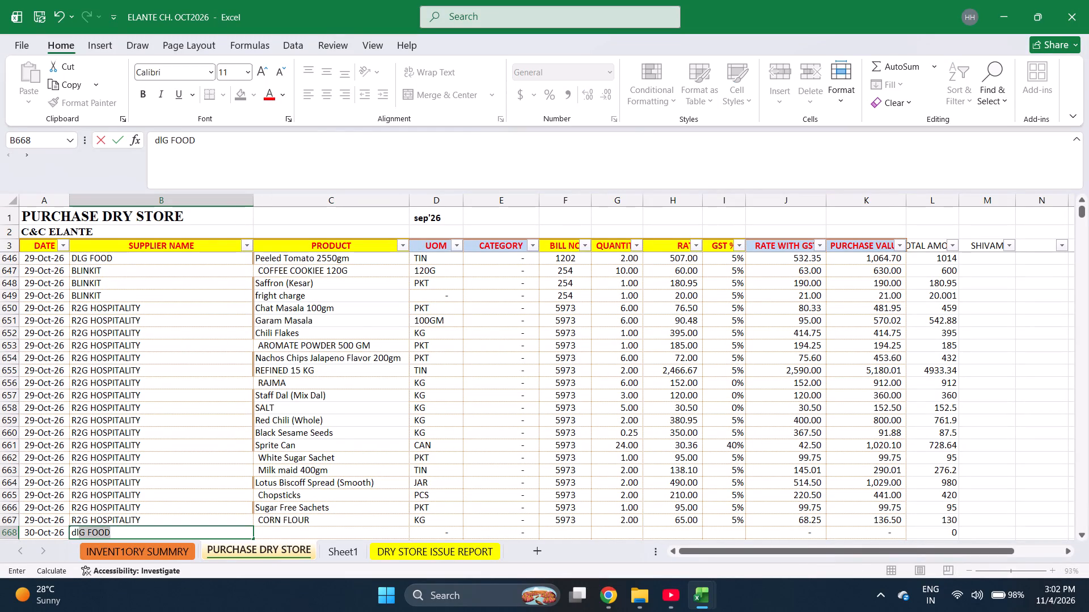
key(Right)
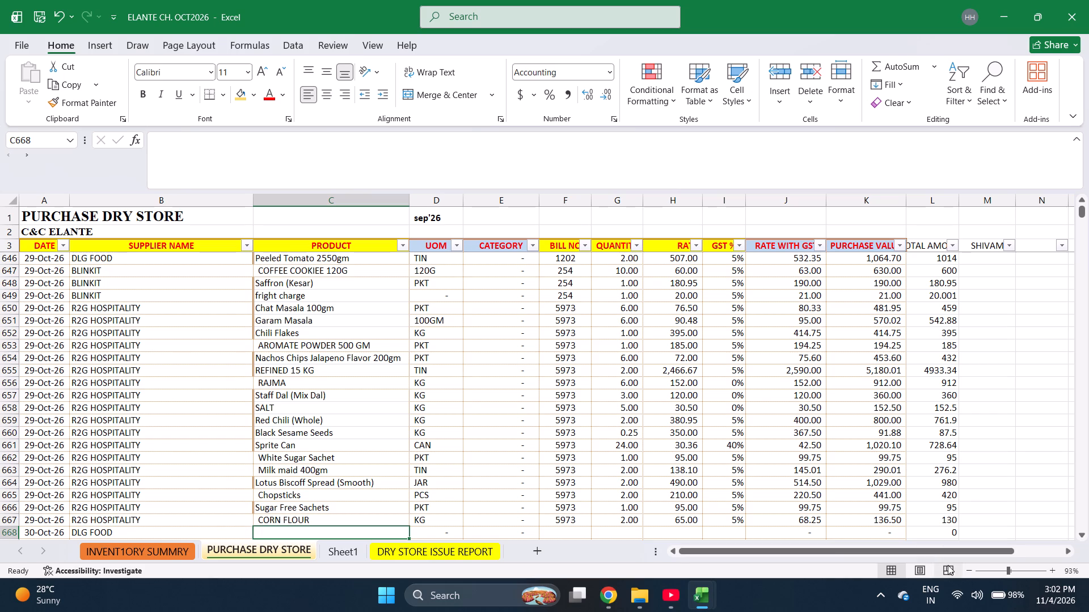
Set the computer's sound volume to 0 in the system quick settings.
click(942, 598)
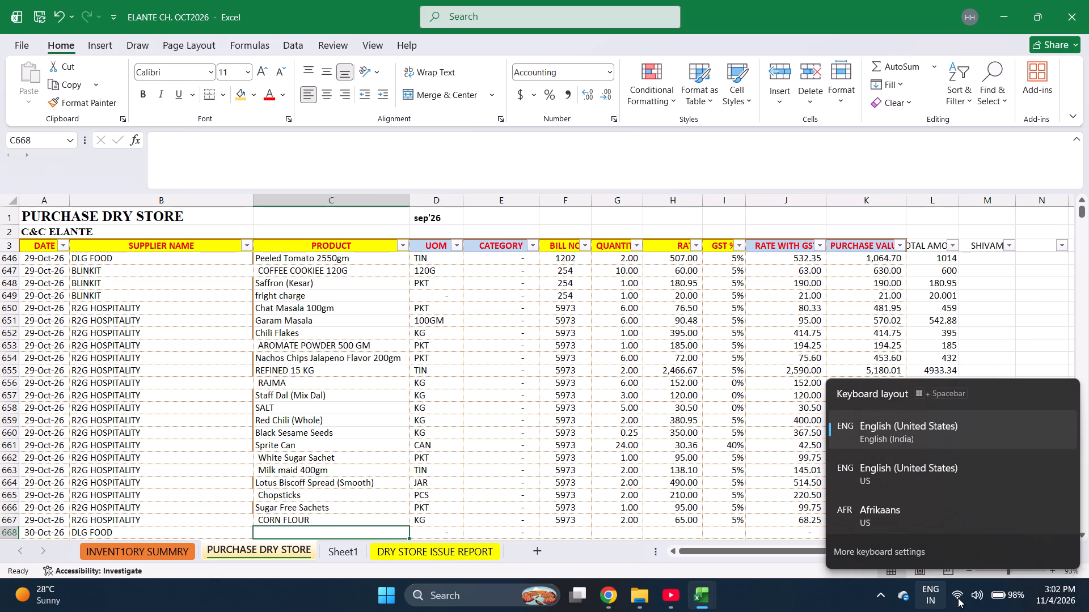
click(958, 598)
click(958, 598)
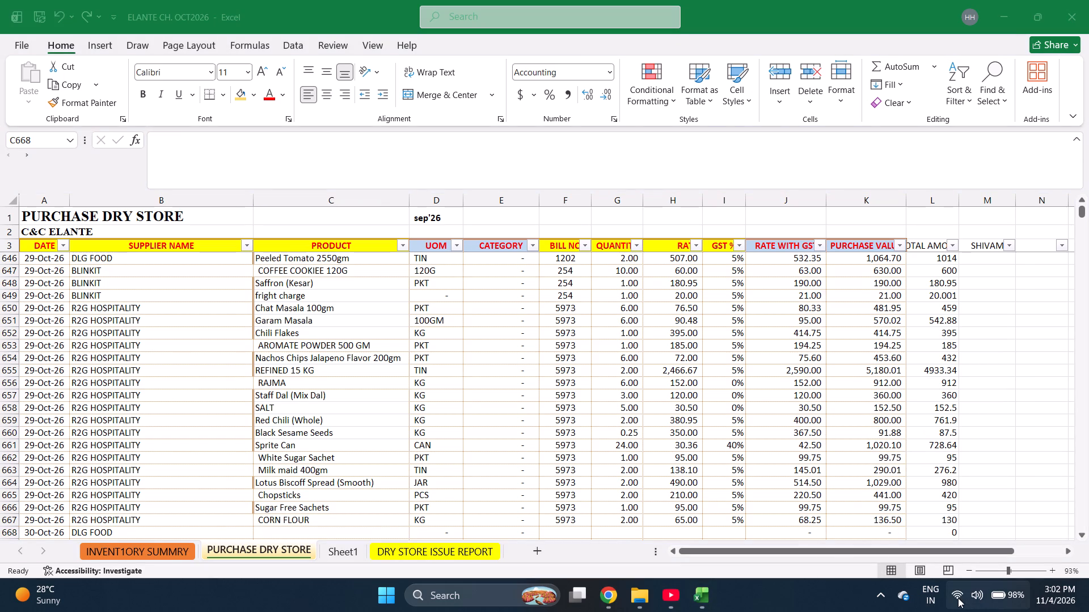
click(871, 509)
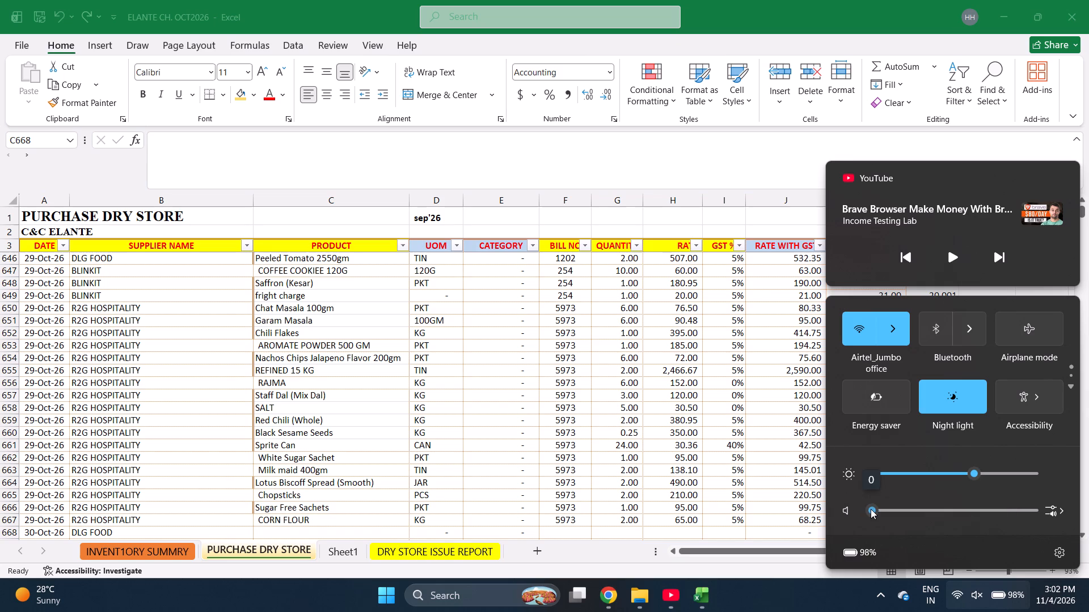
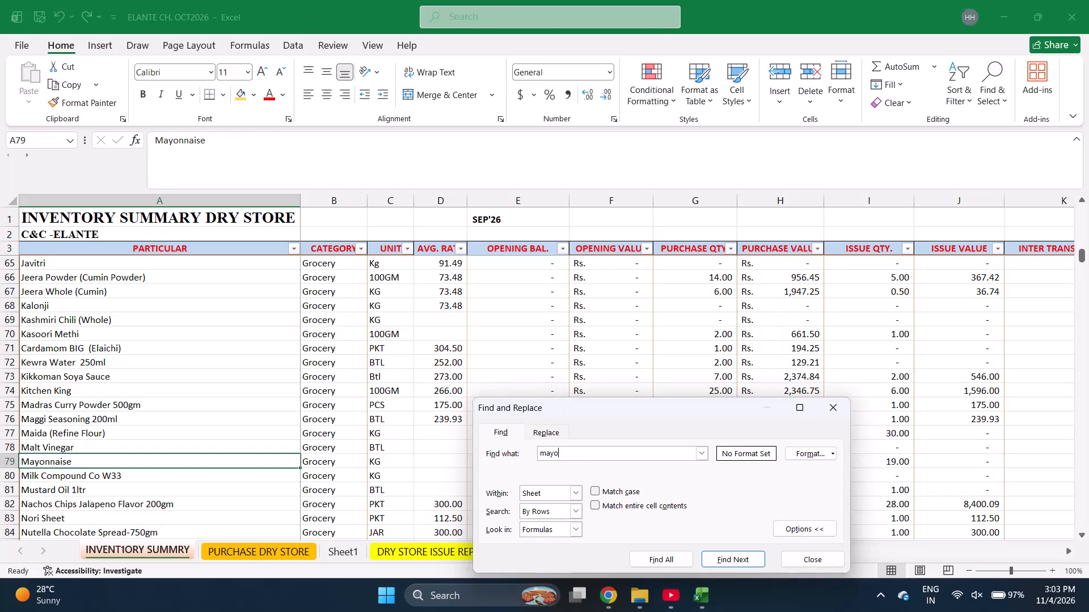
Copy the item name Mayonnaise from the inventory summary into the PRODUCT column at row 669 of PURCHASE DRY STORE.
key(Escape)
key(ctrl+c)
key(ctrl+Page_Down)
key(Down)
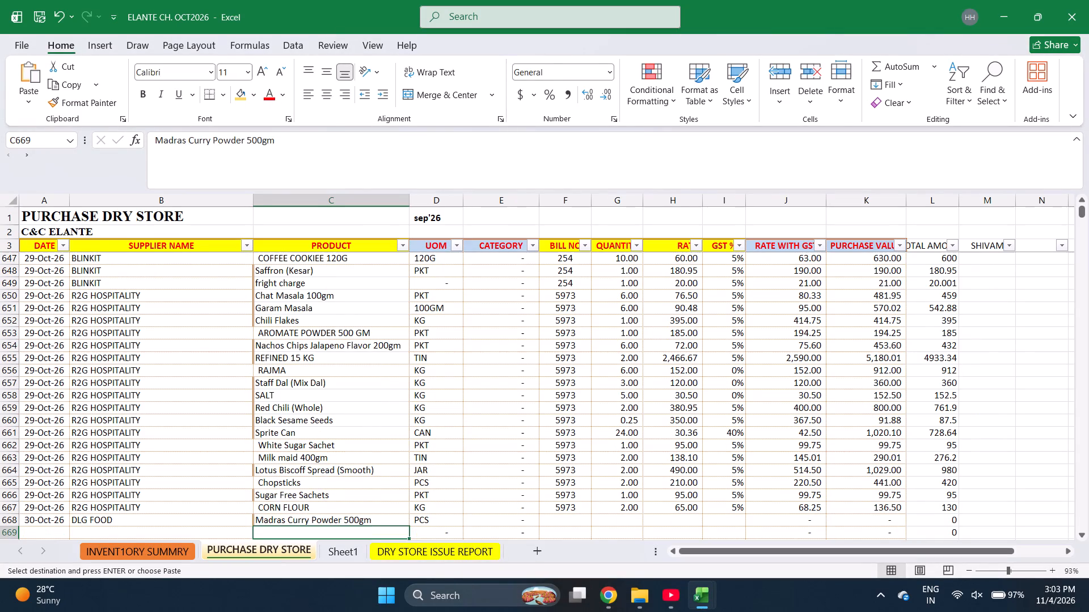
key(Return)
key(Return)
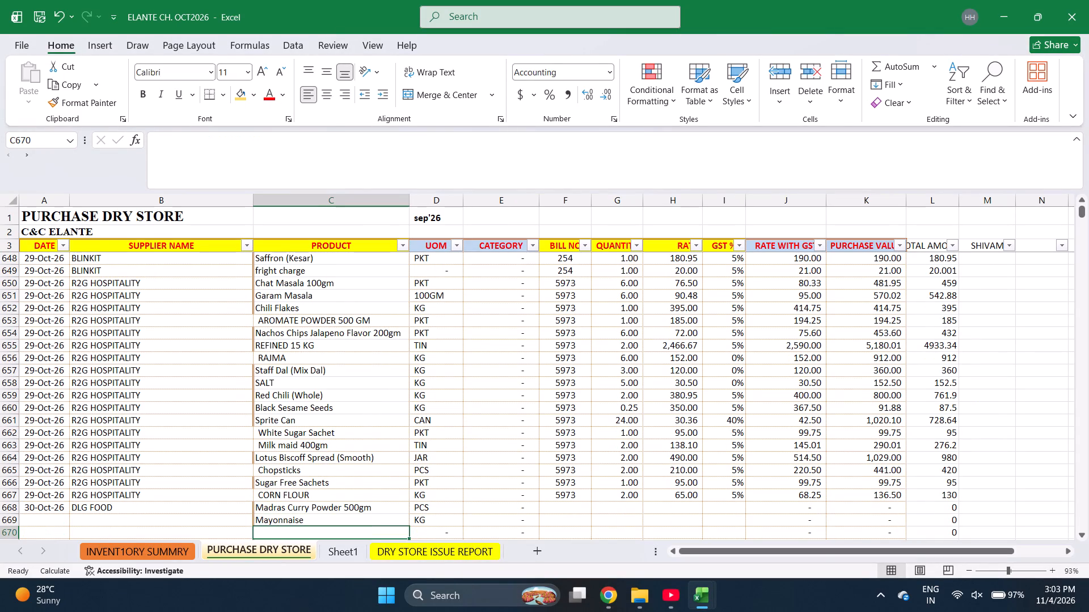
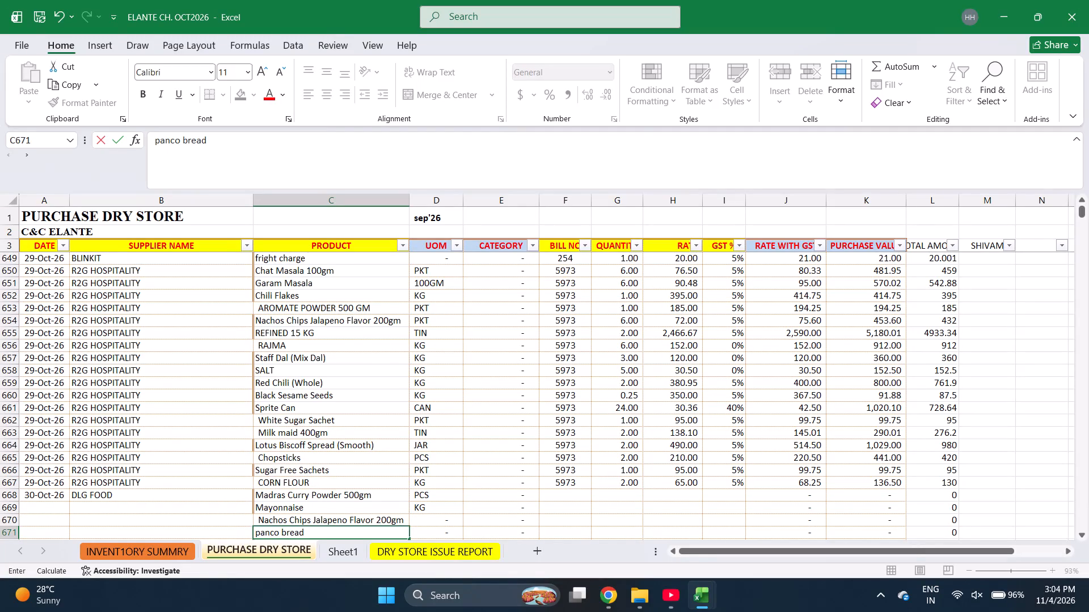
Enter the product name starting with "panco bread c" in the PRODUCT column at row 671 of PURCHASE DRY STORE.
key(BackSpace)
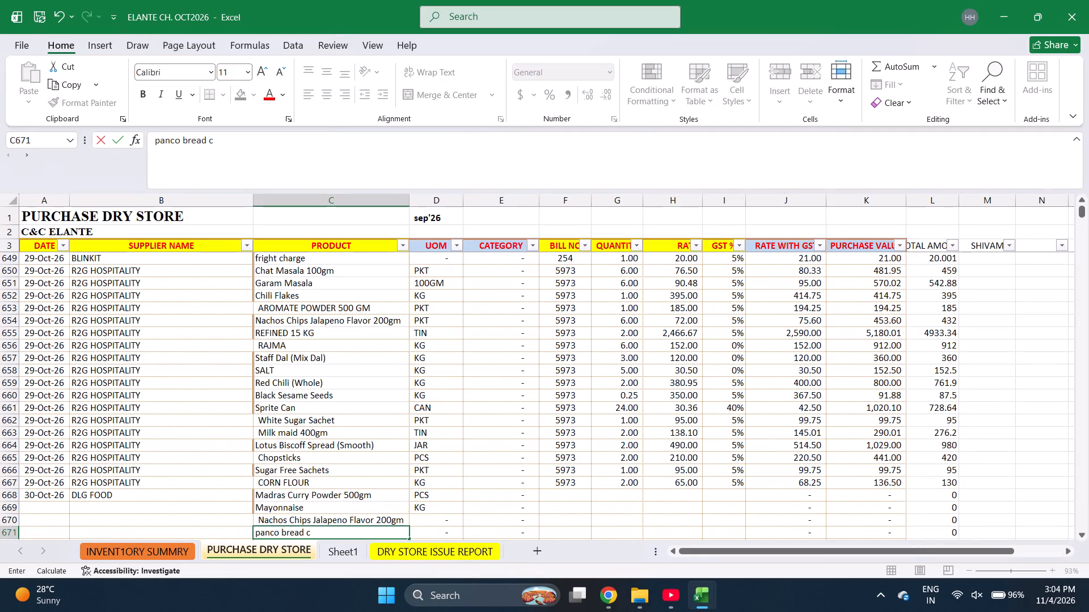
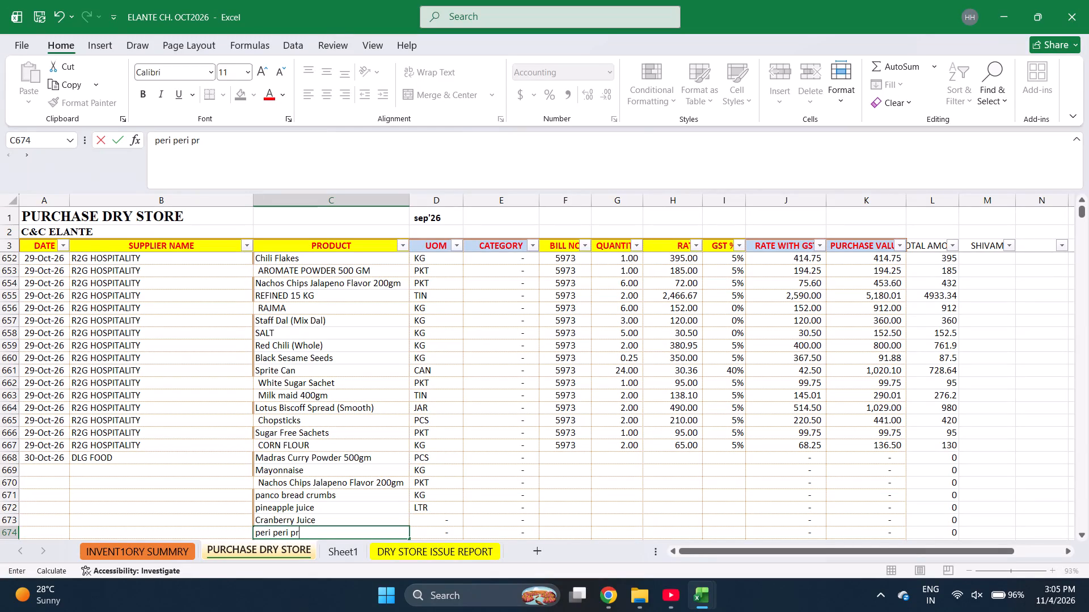
Complete the product name starting with "peri peri premu" in the PRODUCT column at row 674 of PURCHASE DRY STORE.
text(em)
key(u)
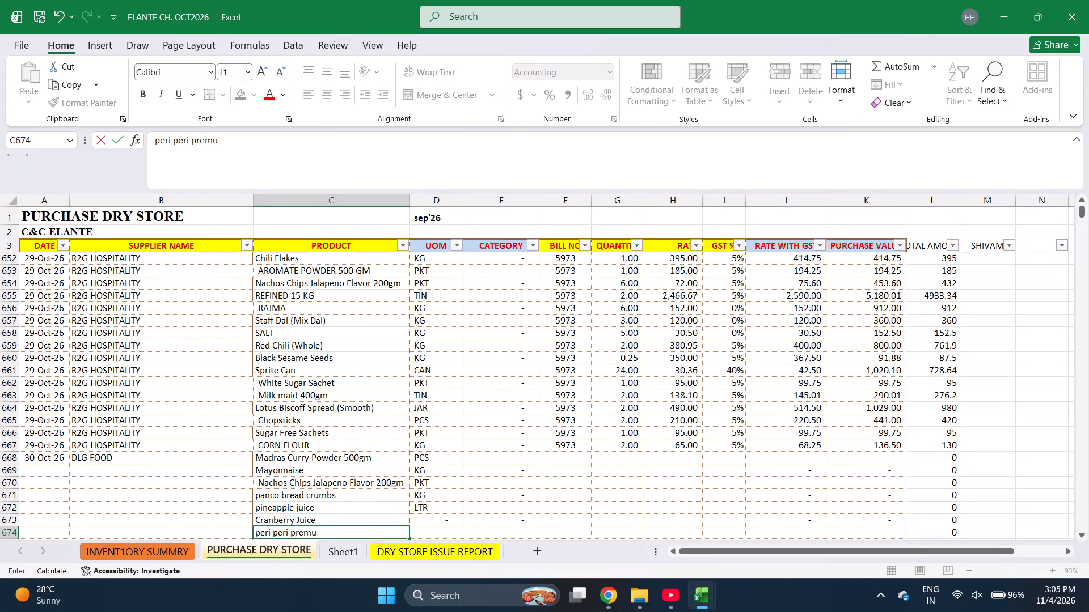
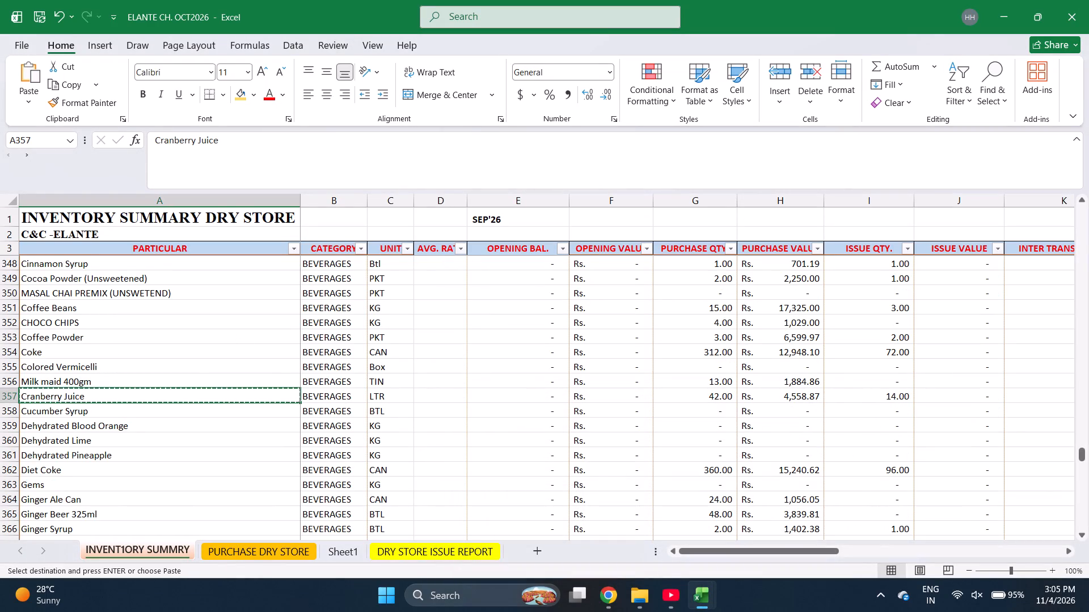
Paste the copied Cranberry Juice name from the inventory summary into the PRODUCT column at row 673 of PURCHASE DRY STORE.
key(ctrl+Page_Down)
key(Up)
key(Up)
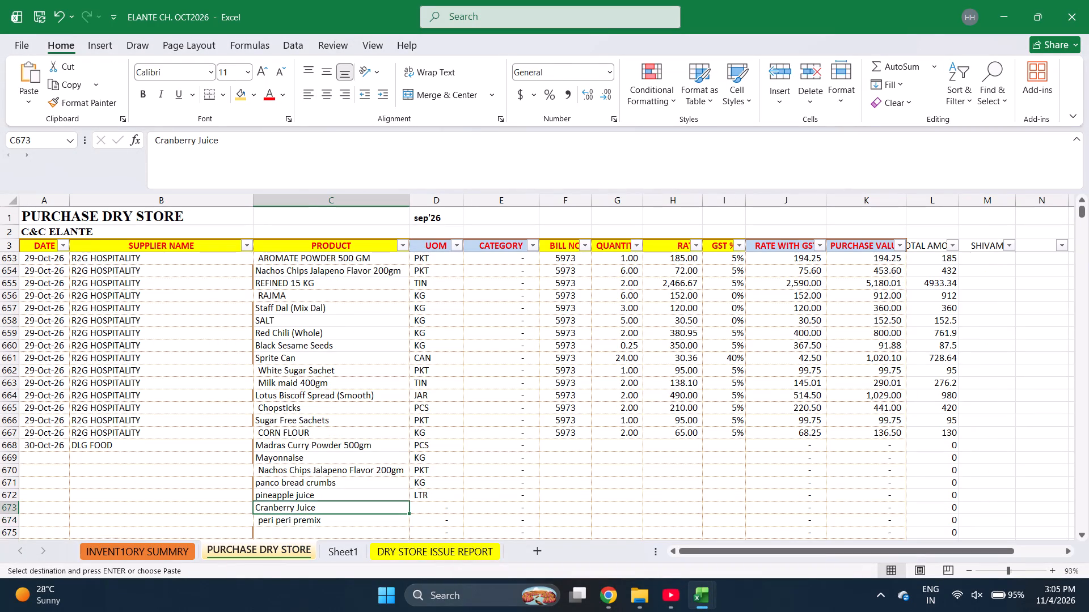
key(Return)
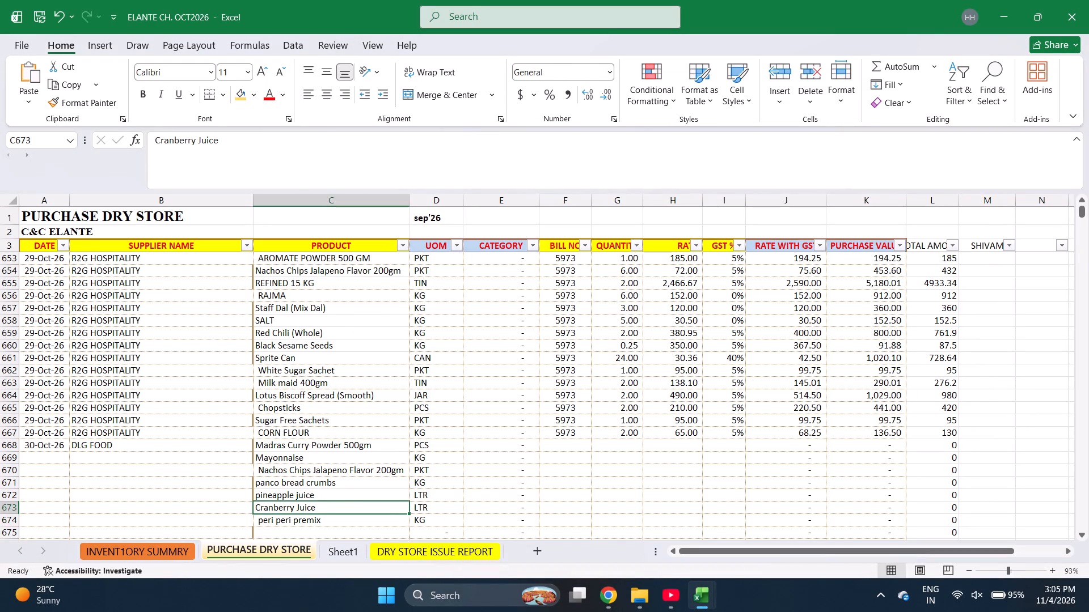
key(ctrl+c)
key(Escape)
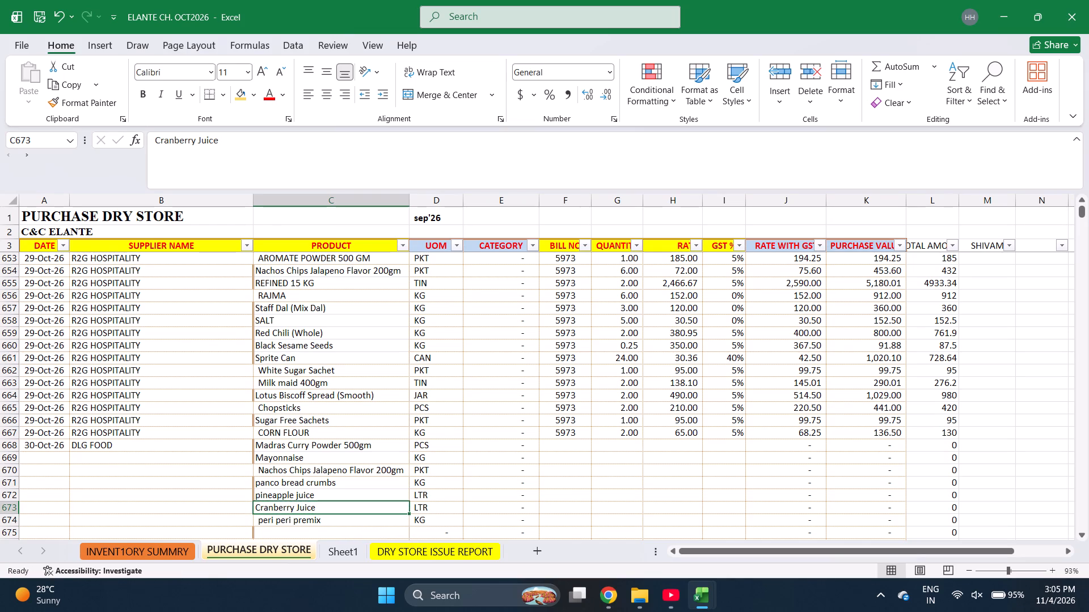
Undo the latest PRODUCT entries in rows 674 and 673, and redo only the Cranberry Juice entry in row 673.
key(ctrl+z)
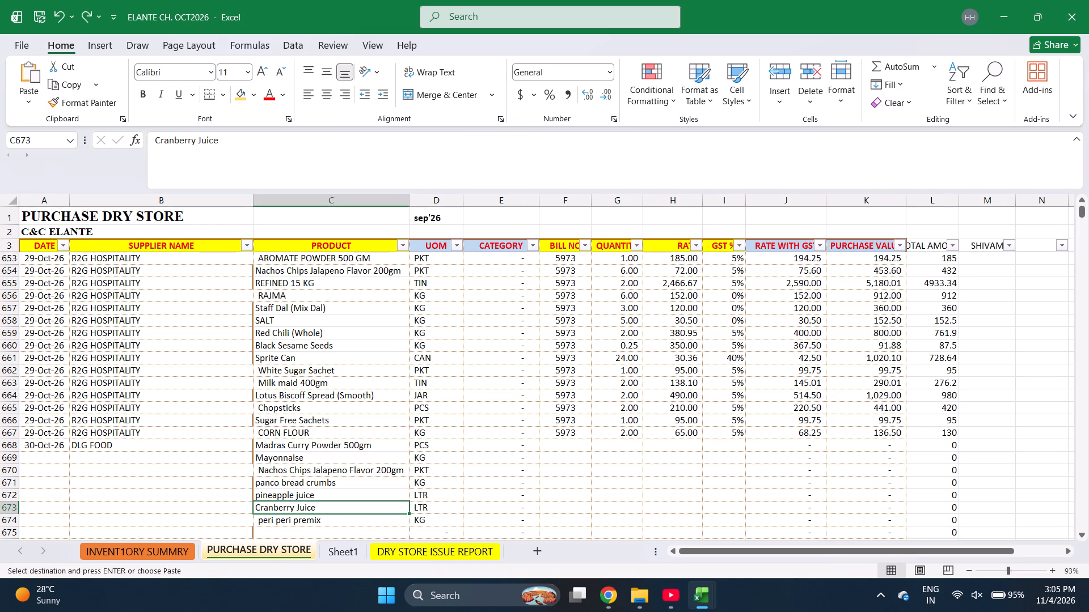
key(ctrl+z)
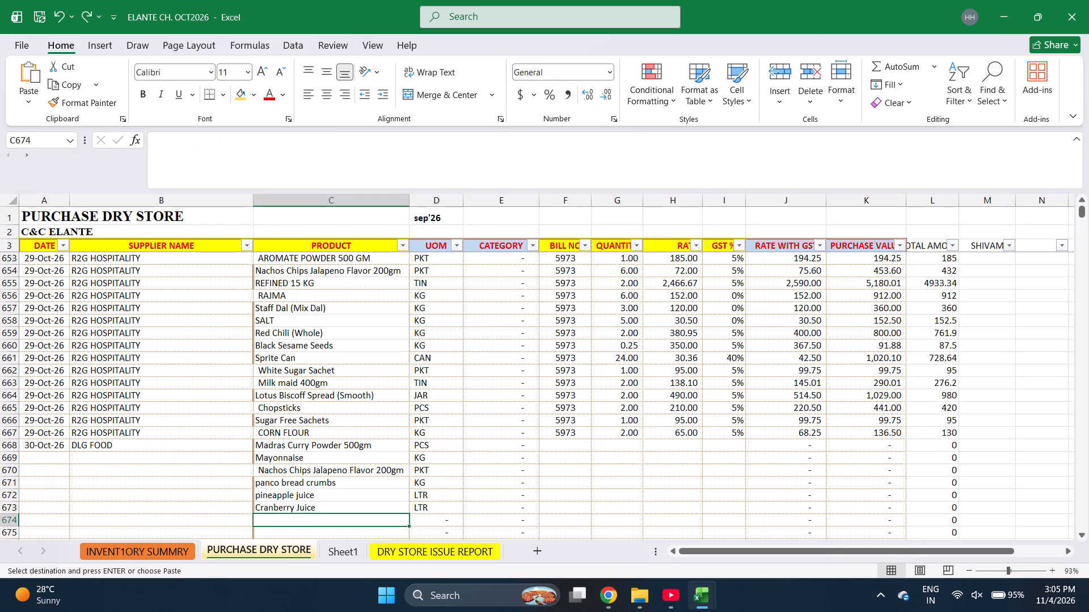
key(ctrl+z)
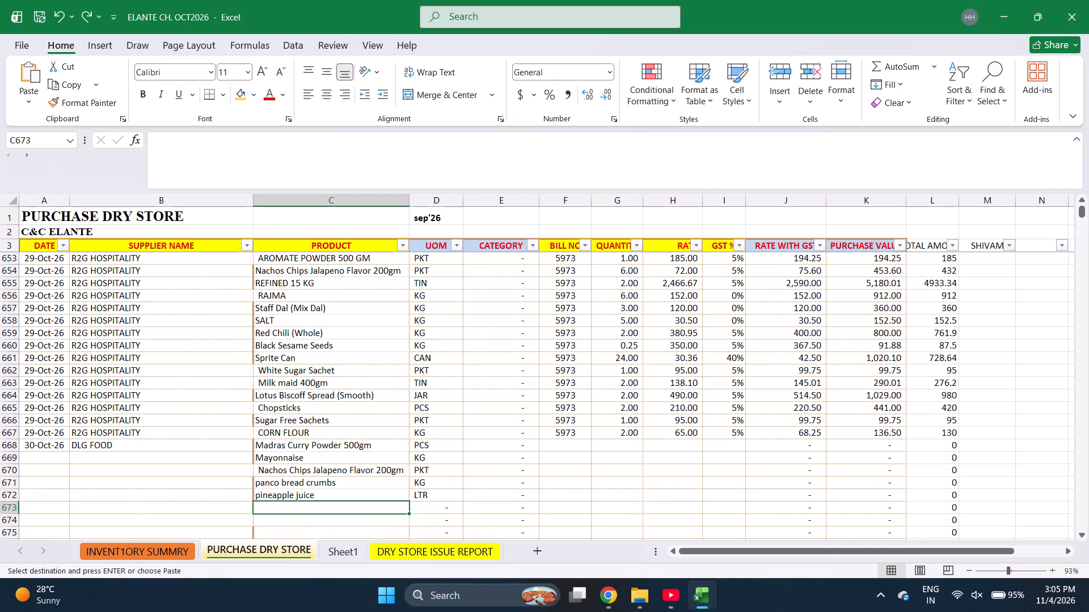
key(ctrl+y)
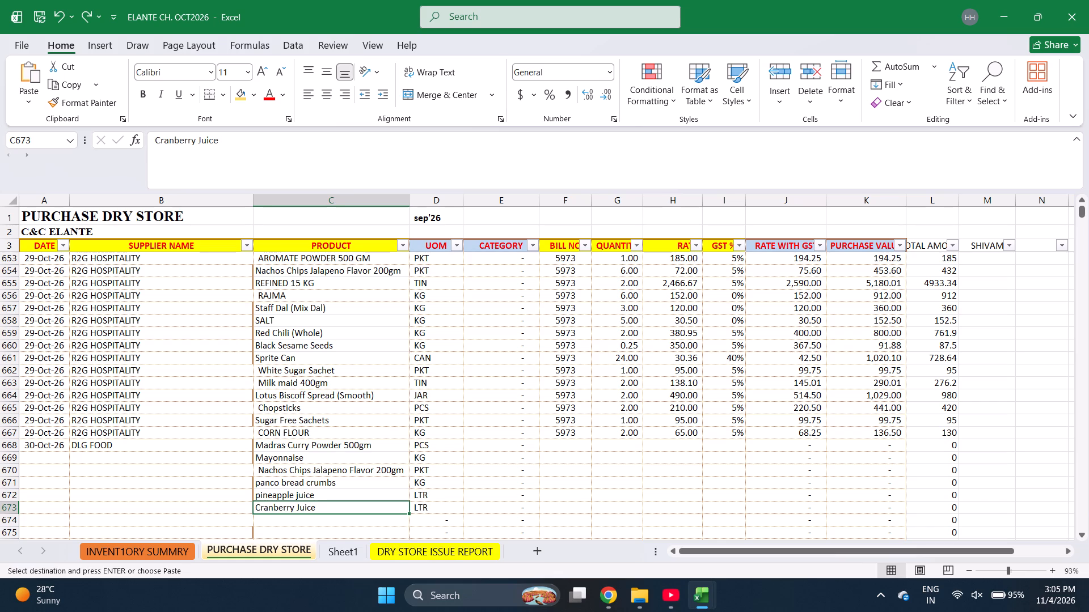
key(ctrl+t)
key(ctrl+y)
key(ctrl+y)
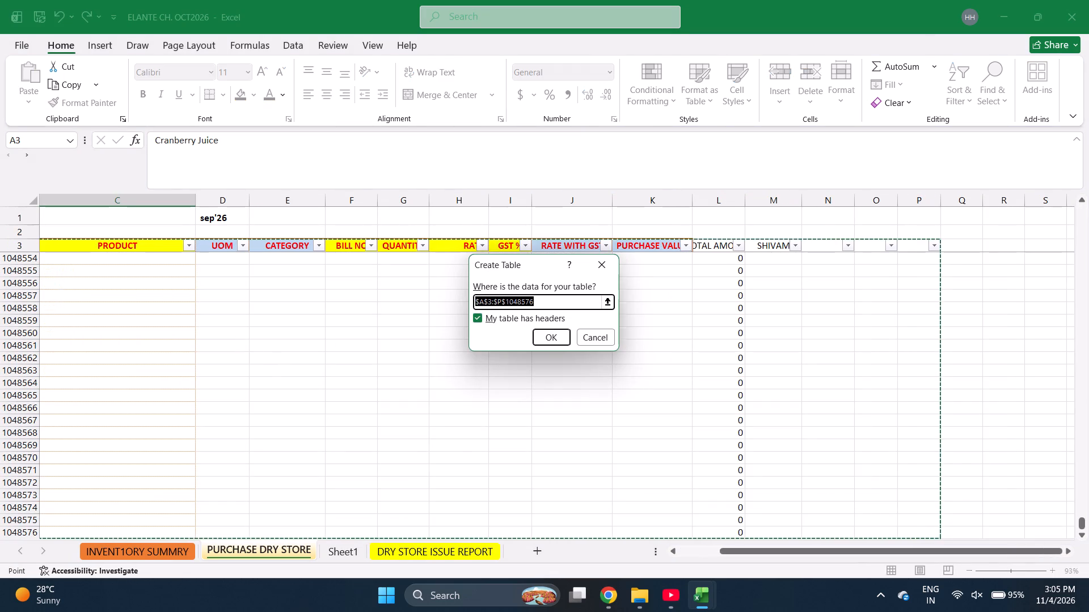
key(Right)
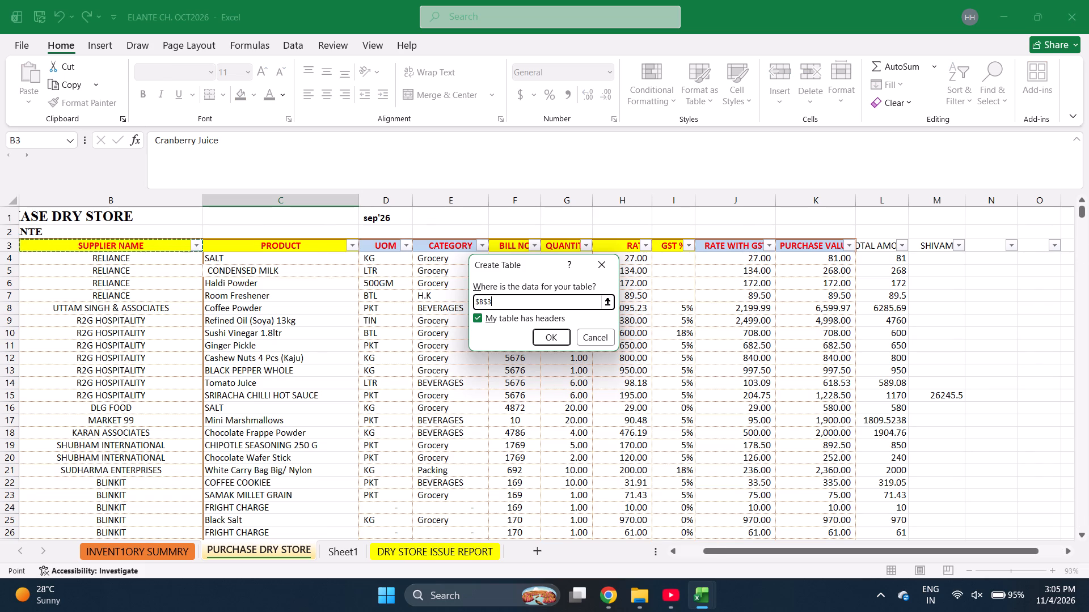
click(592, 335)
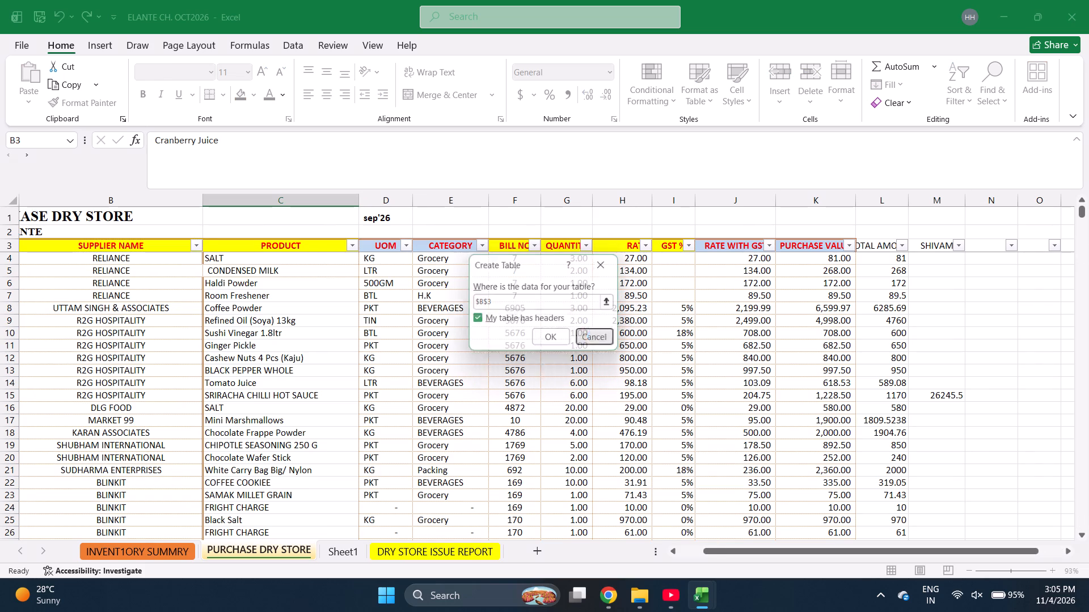
Return to the first empty PRODUCT cell at row 674 and redo the undone peri peri premix entry.
click(301, 453)
key(ctrl+Down)
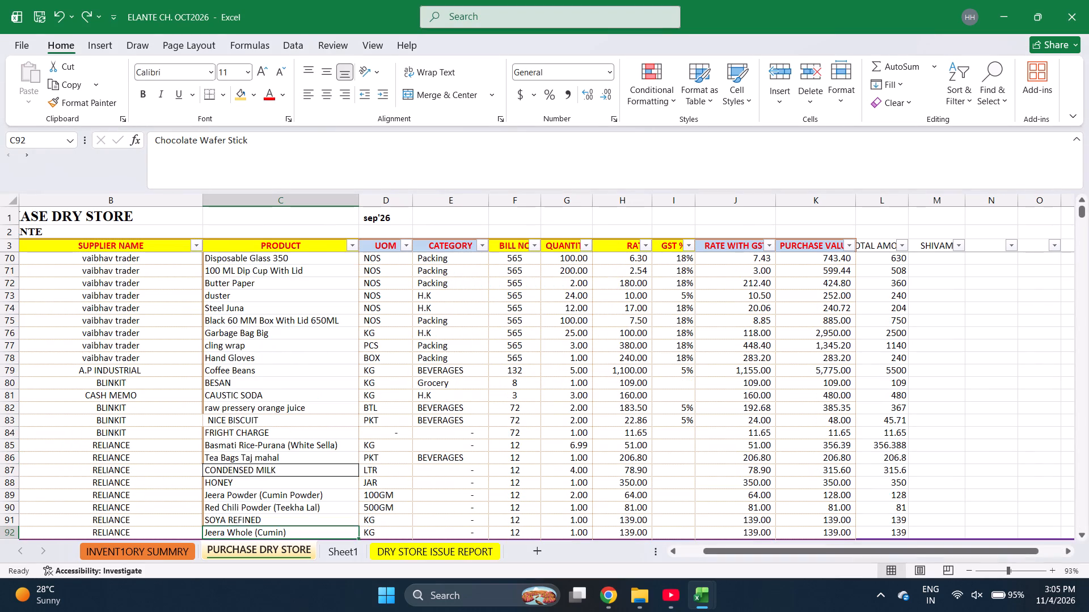
key(Down)
key(ctrl+Down)
key(ctrl+Down)
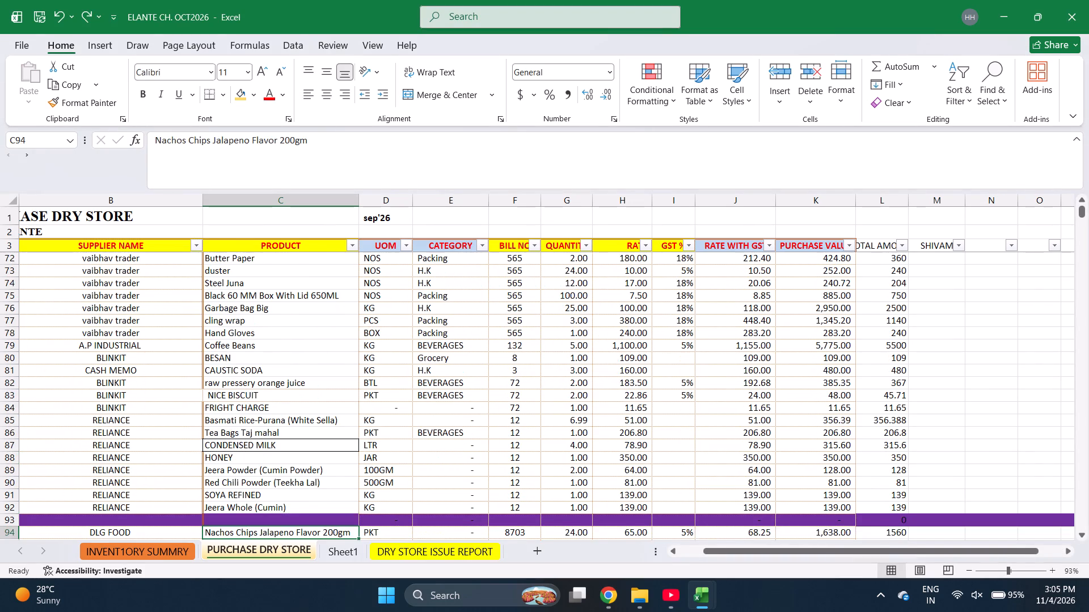
key(Down)
key(ctrl+y)
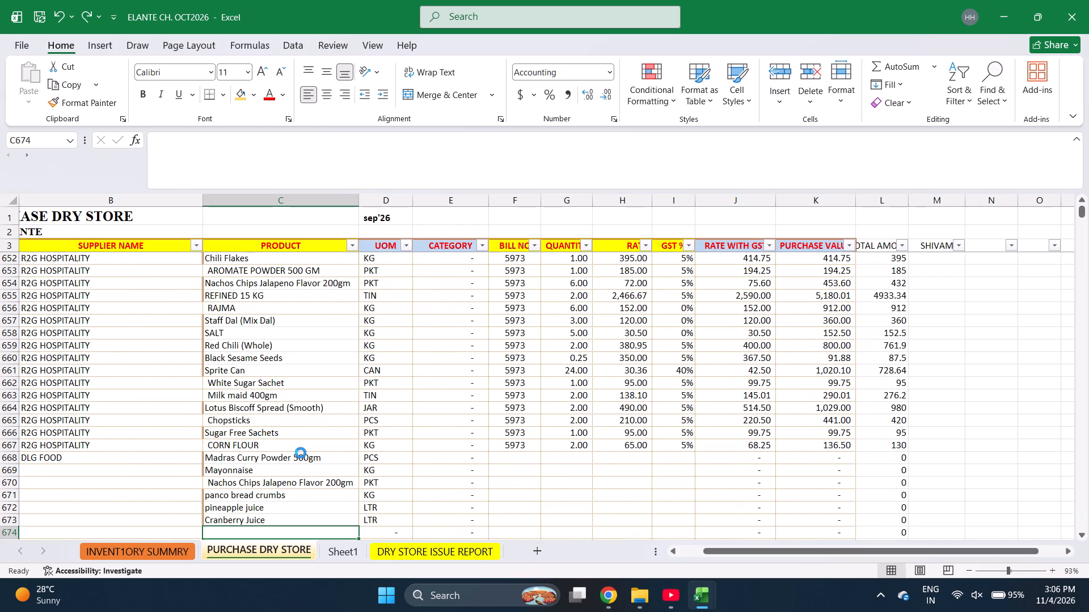
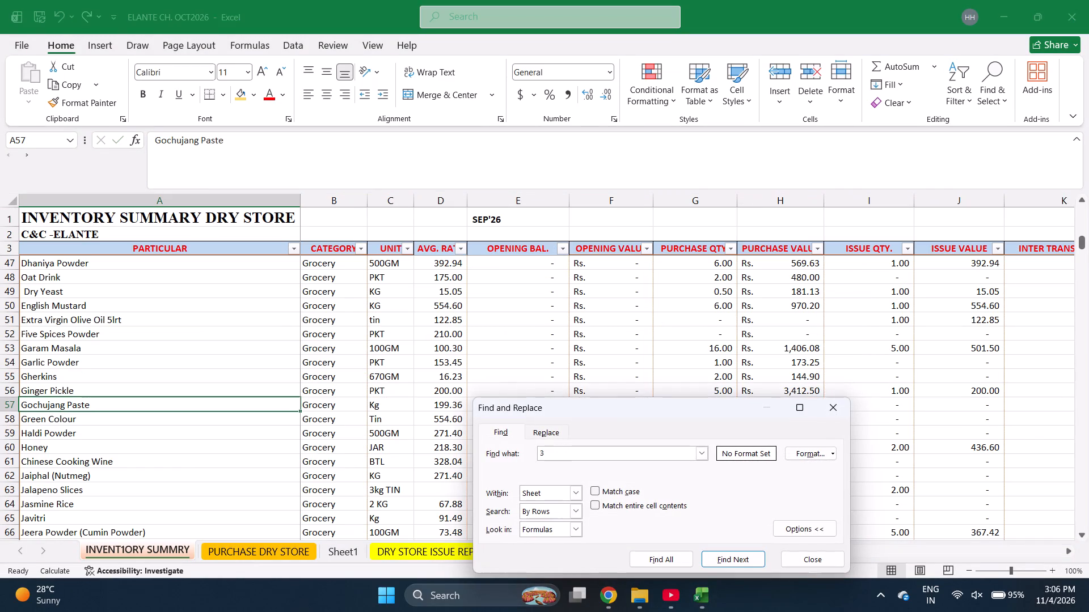
Search the inventory summary for "3 in", copy the 3 in 1 Breader product name, and return to the PURCHASE DRY STORE sheet.
key(space)
text(in b)
key(Return)
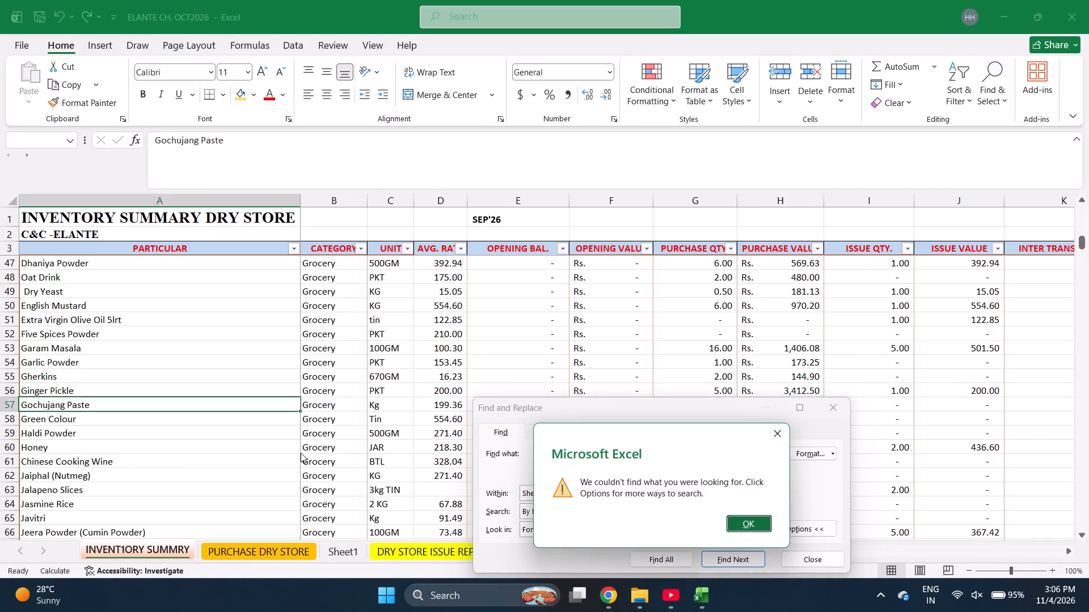
key(Return)
key(BackSpace)
key(Return)
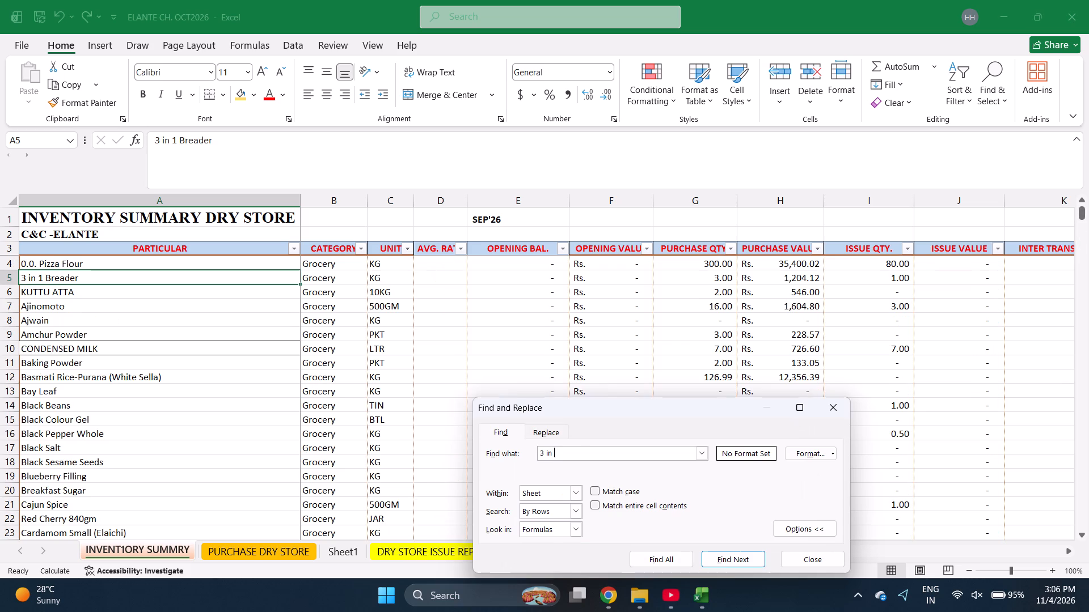
key(Escape)
key(ctrl+c)
key(ctrl+Page_Down)
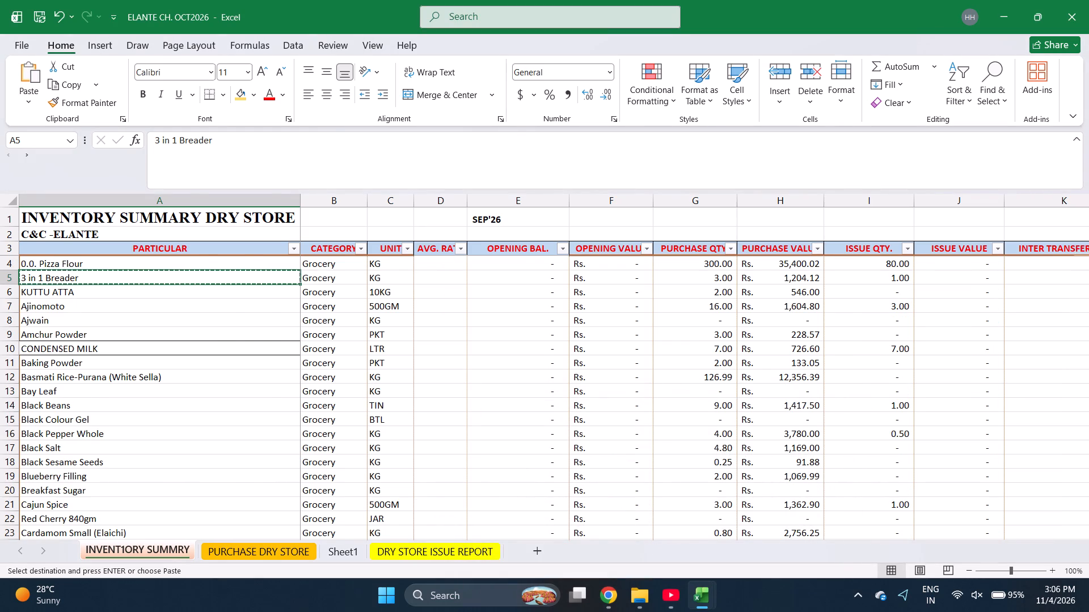
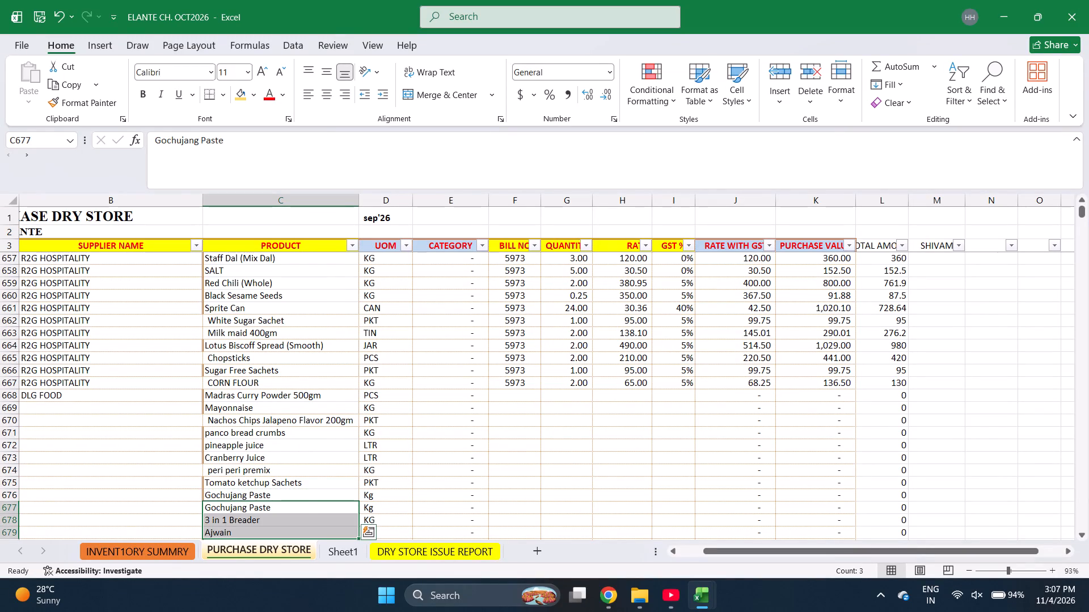
Search the inventory summary for "ketch", copy the KISSAN KETCHUP DIP 930GM product name, and return to the PURCHASE DRY STORE sheet.
key(ctrl+Page_Up)
key(ctrl+f)
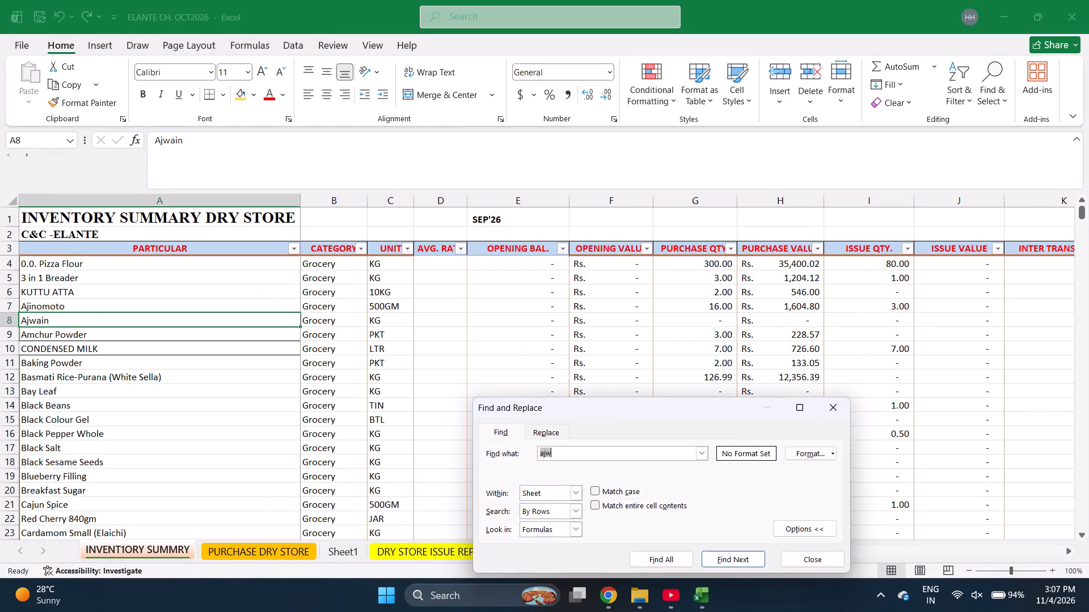
key(Right)
key(Right)
key(Down)
key(Down)
key(Down)
key(Down)
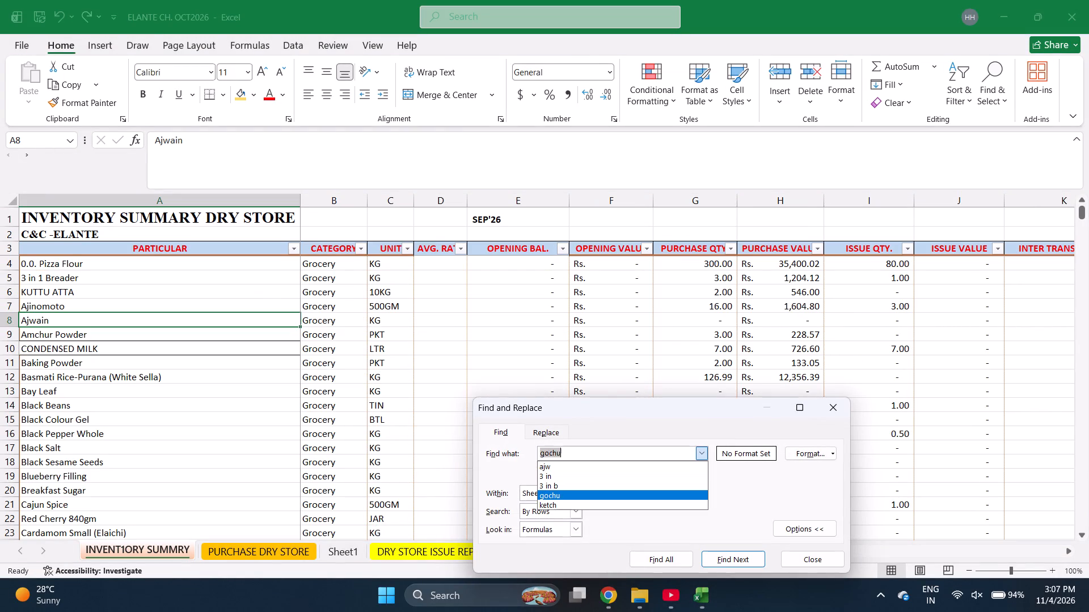
key(Down)
key(Return)
key(Return)
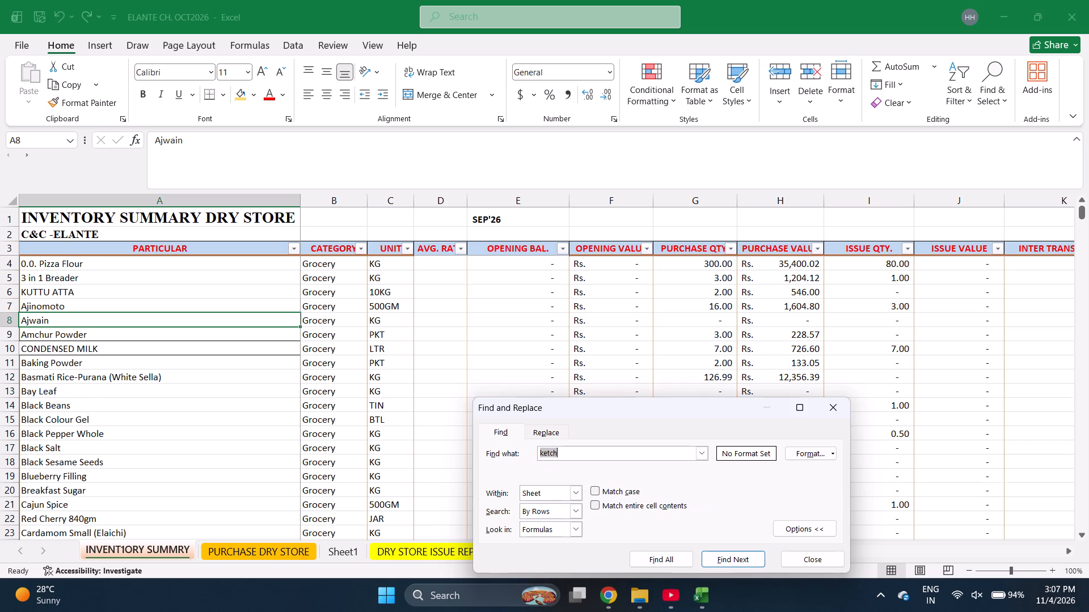
key(Return)
key(Return)
key(Return)
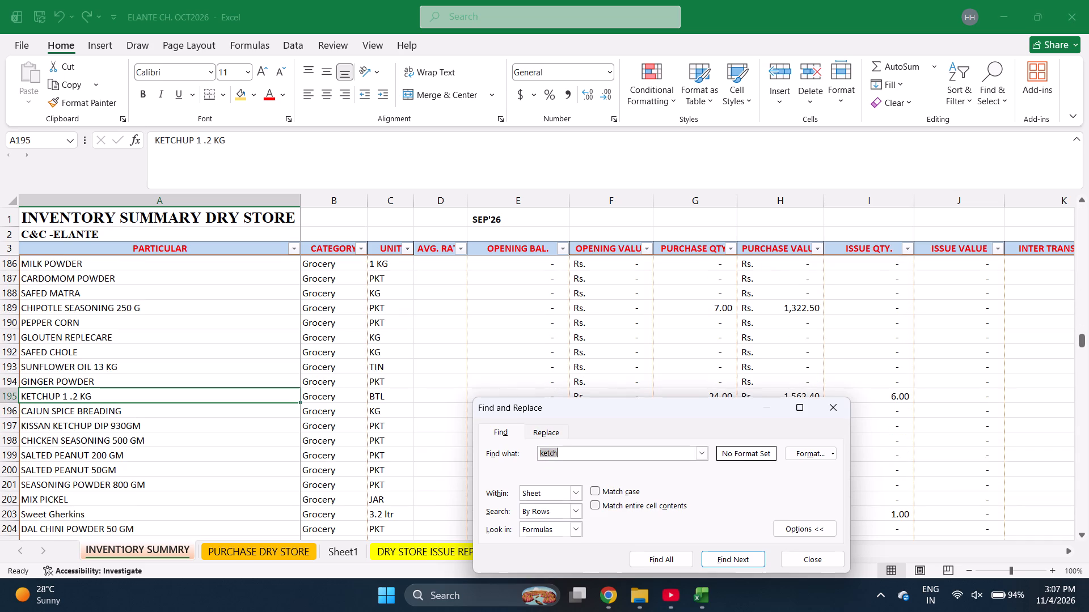
key(Return)
key(Escape)
key(ctrl+c)
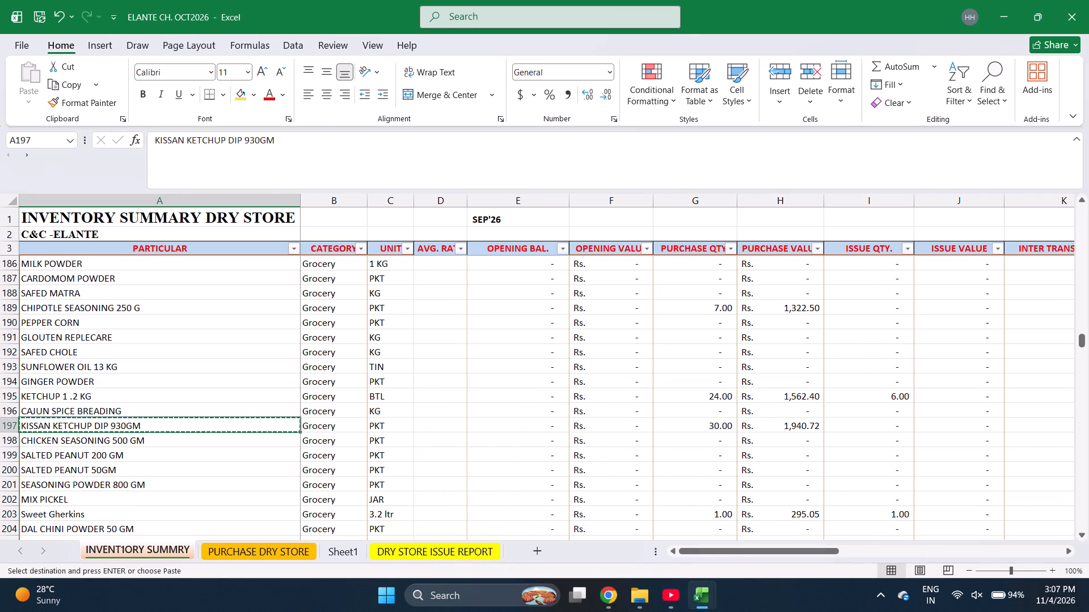
key(ctrl+Page_Down)
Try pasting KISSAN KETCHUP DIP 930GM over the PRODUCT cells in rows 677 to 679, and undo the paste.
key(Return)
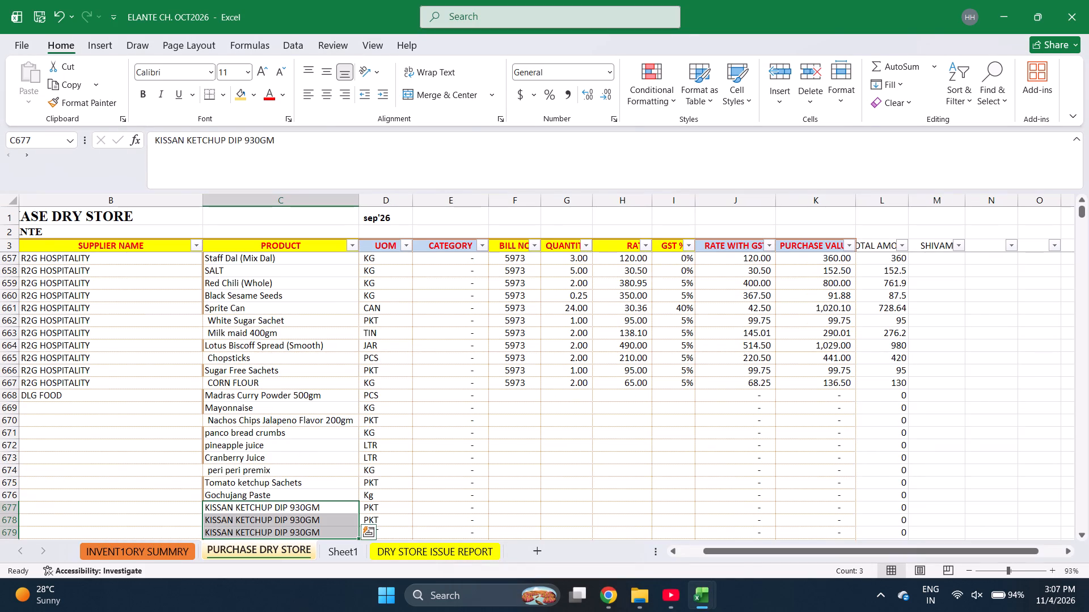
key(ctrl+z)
Select the PRODUCT cell in row 676 of the PURCHASE DRY STORE sheet.
key(Up)
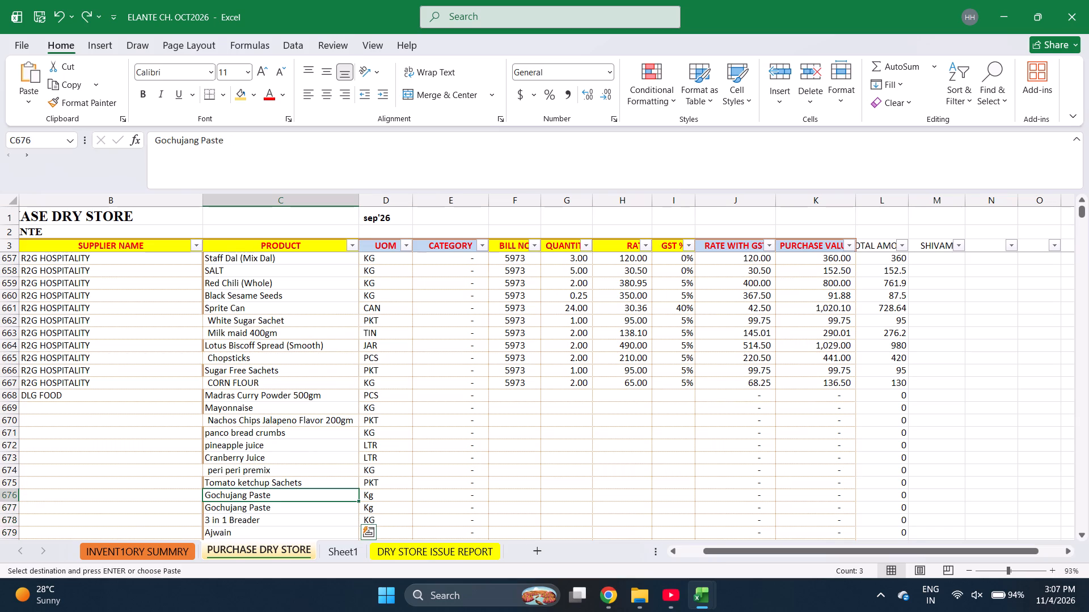
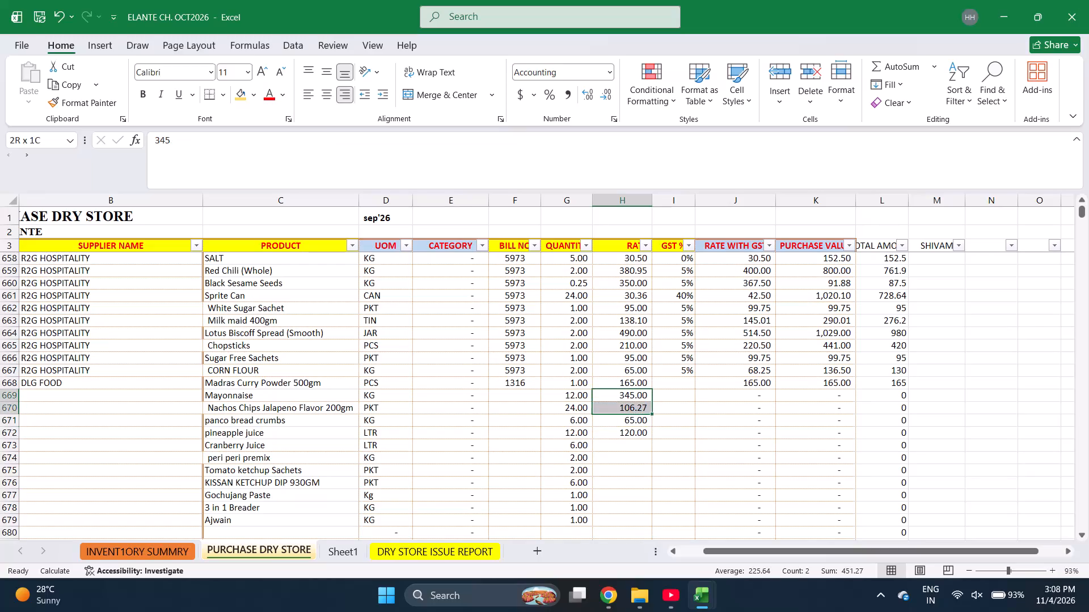
Copy the four RATE values in rows 669 to 672 and select the RATE cell in row 668 as the destination.
key(shift+Down)
key(ctrl+c)
key(Up)
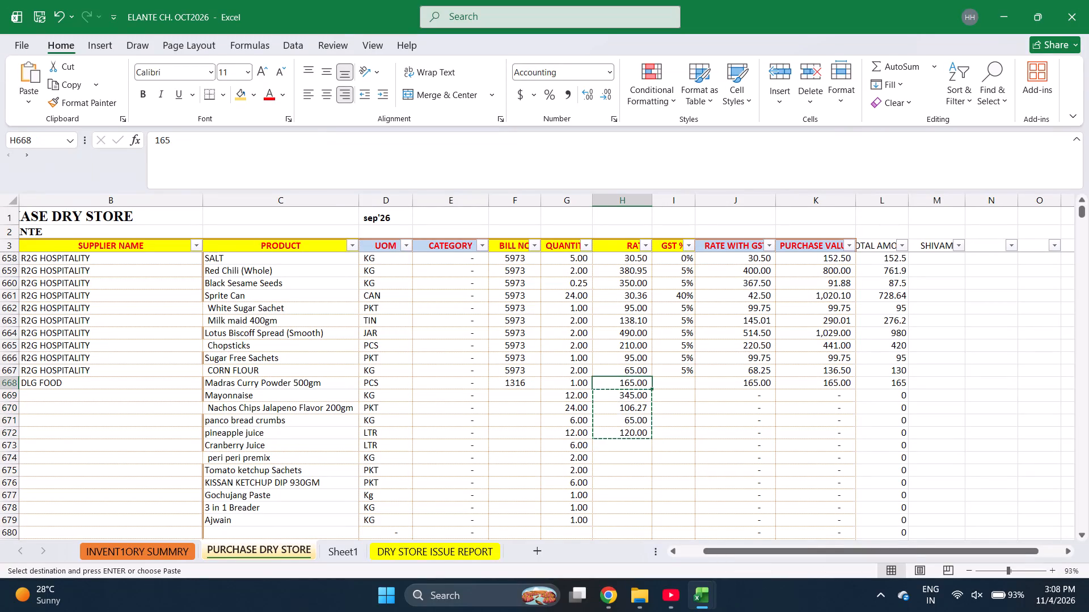
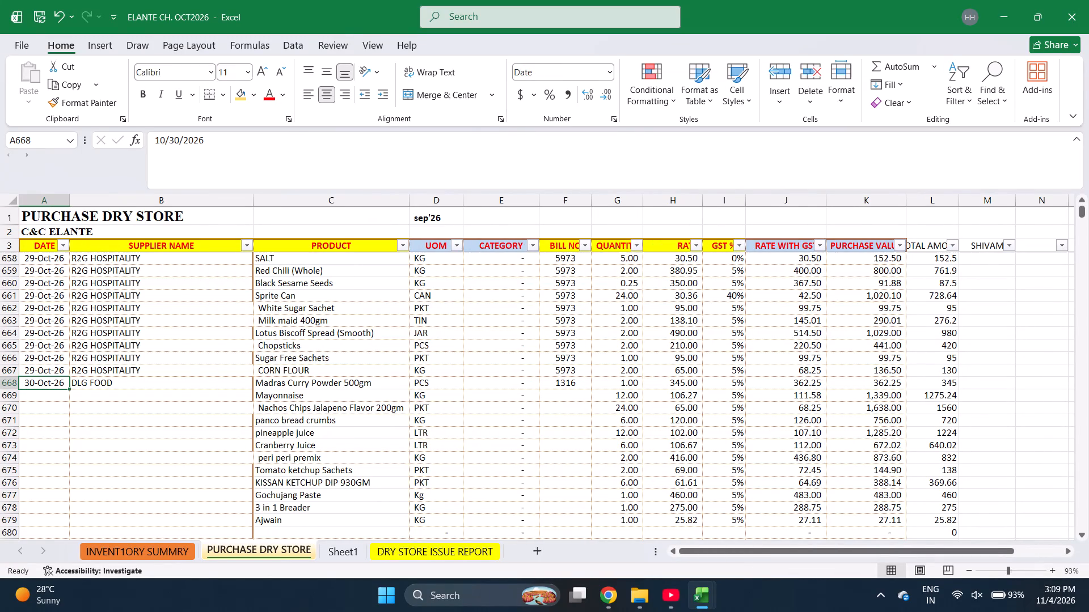
Fill the date 30-Oct-26 and supplier DLG FOOD from row 668 down through row 679.
key(shift+Right)
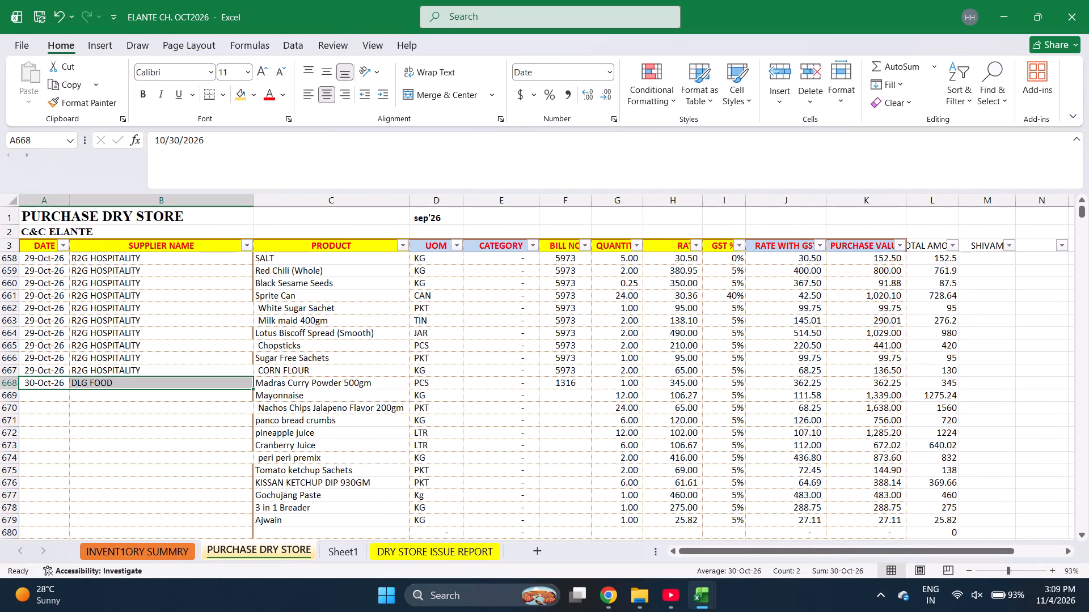
key(shift+Down)
key(shift+Down)
key(shift+Down)
key(shift+Down)
key(shift+Down)
key(shift+Down)
key(shift+Down)
key(shift+Down)
key(shift+Down)
key(shift+Down)
key(shift+Down)
key(shift+Down)
key(shift+Down)
key(shift+Down)
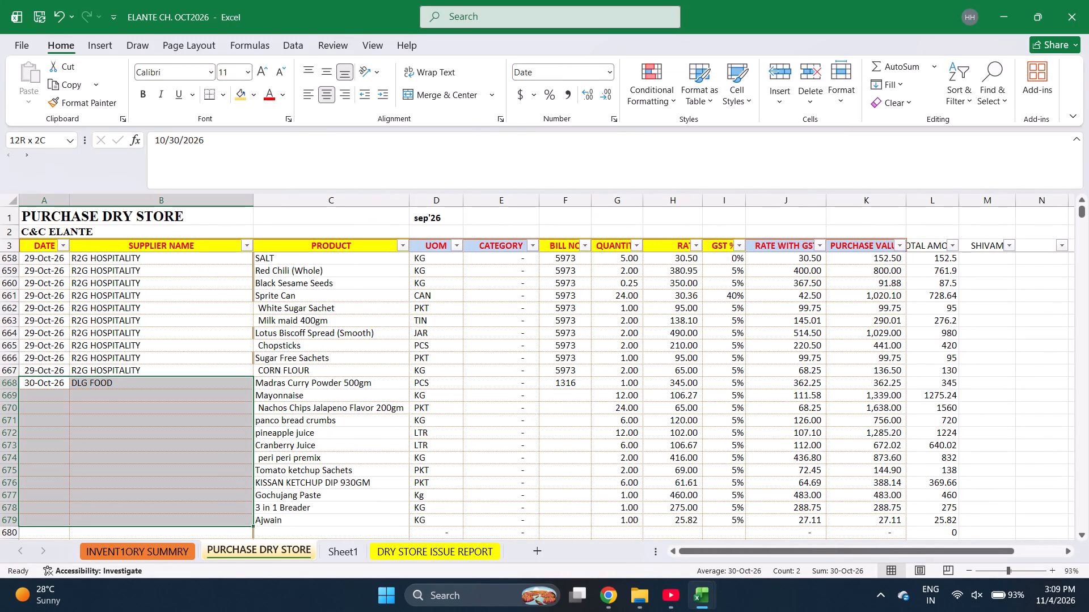
key(ctrl+d)
Fill bill number 1316 from row 668 down through row 679 in the BILL NO column.
key(ctrl+Right)
key(Down)
key(ctrl+Left)
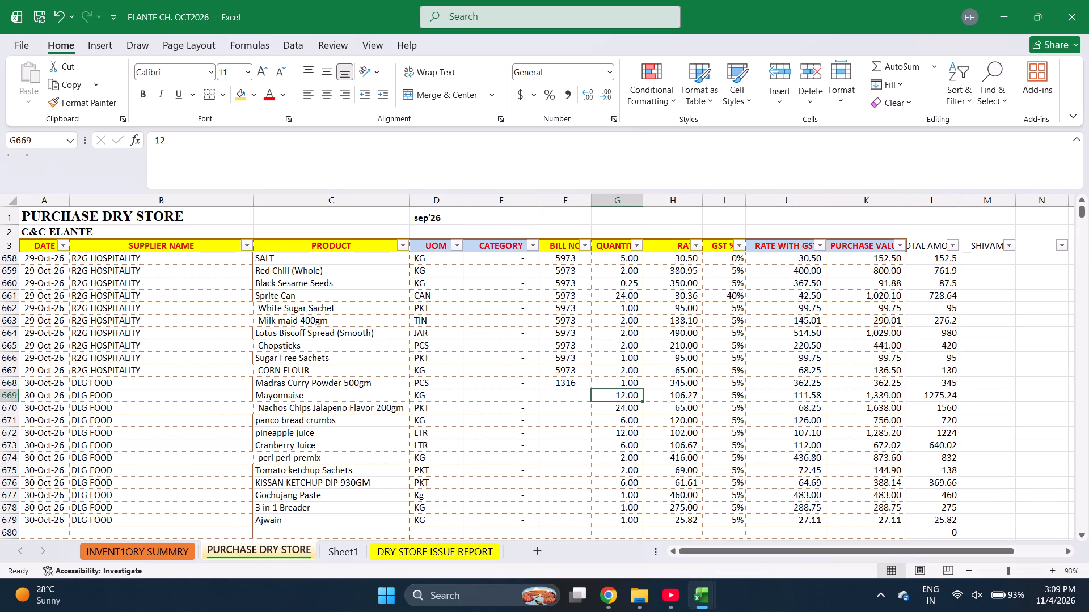
key(Up)
key(Left)
key(shift+Down)
key(shift+Down)
key(shift+Down)
key(shift+Down)
key(shift+Down)
key(shift+Down)
key(shift+Down)
key(shift+Down)
key(shift+Down)
key(shift+Down)
key(shift+Down)
key(shift+Down)
key(shift+Down)
key(shift+Down)
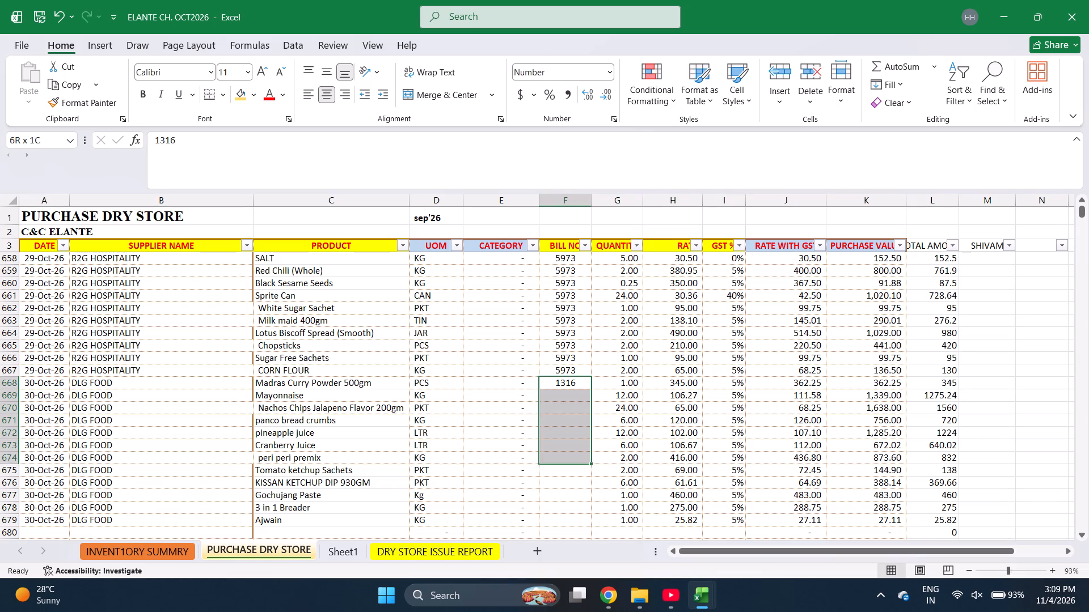
key(shift+Down)
key(shift+Up)
key(ctrl+d)
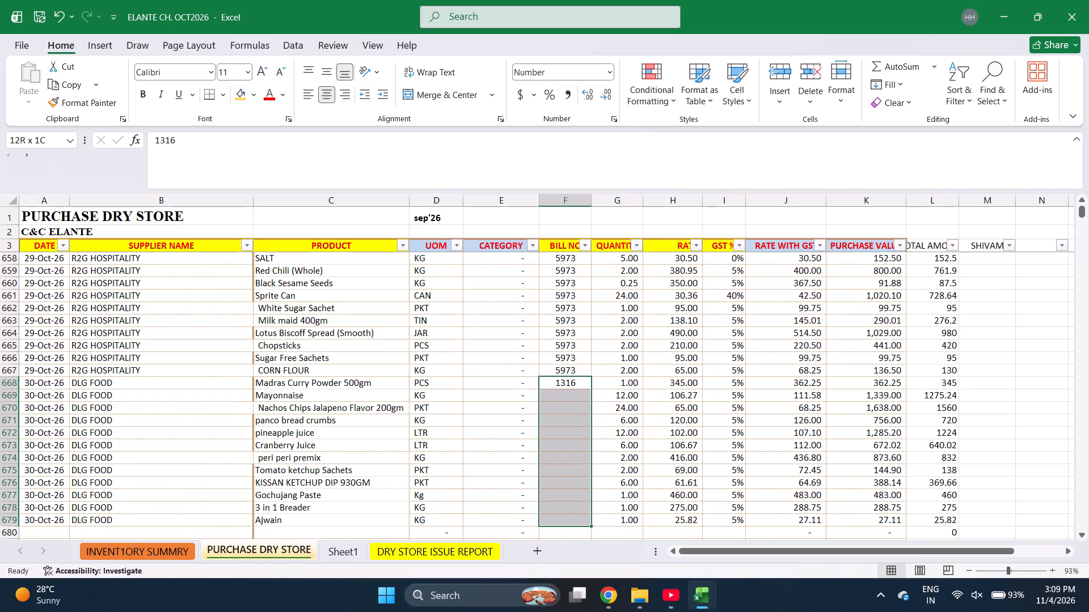
Select the PURCHASE VALUE cells of the DLG FOOD entries from row 668 downward to check their sum.
key(ctrl+Right)
key(Left)
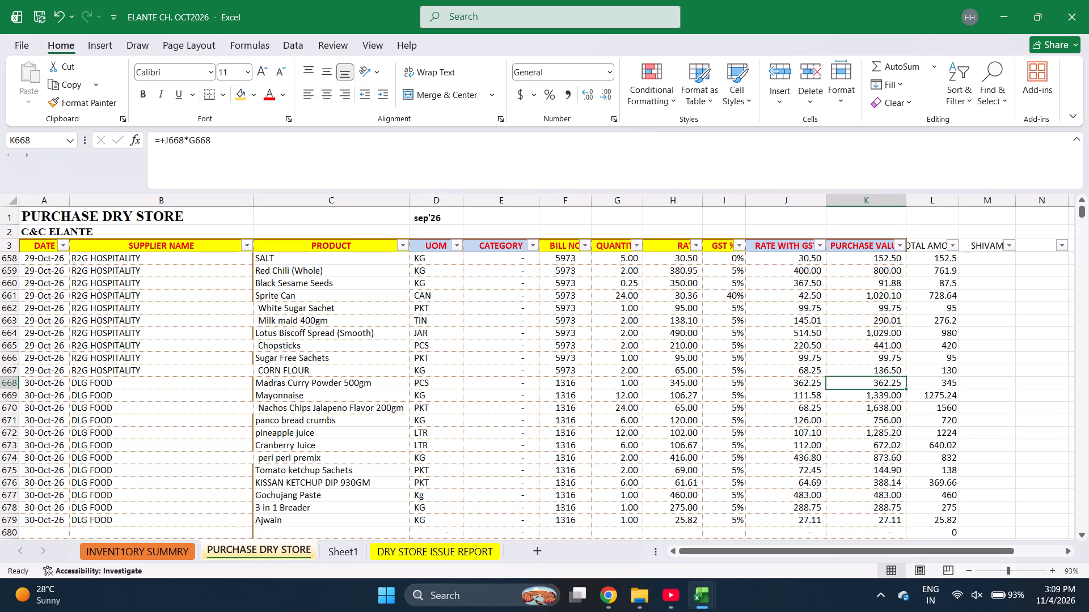
key(shift+Down)
key(shift+Down)
key(shift+Down)
key(shift+Down)
key(shift+Down)
key(shift+Down)
key(shift+Down)
key(shift+Down)
key(shift+Down)
key(shift+Down)
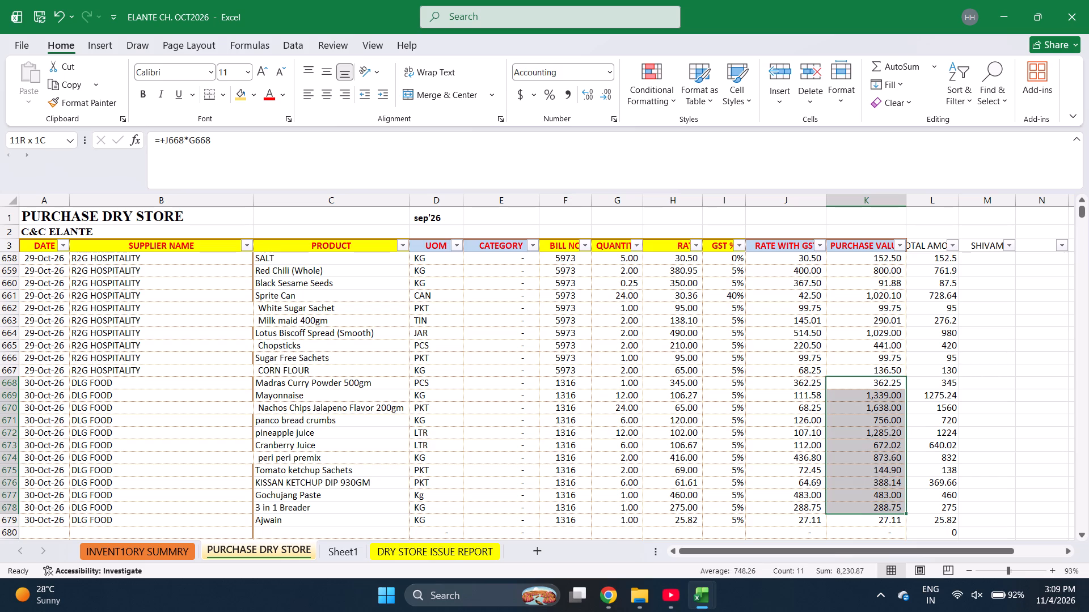
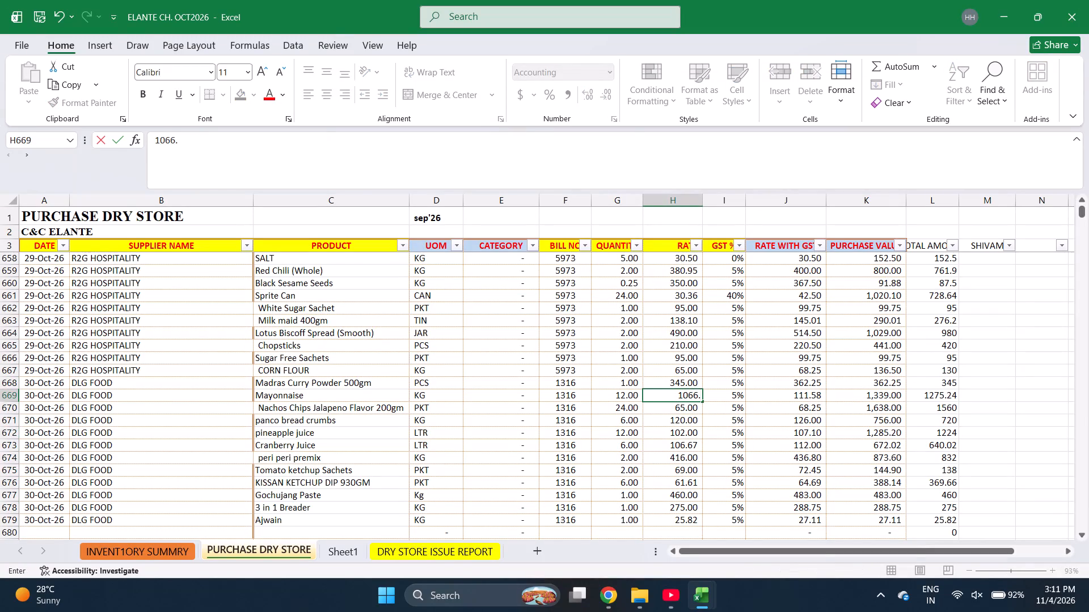
Set the Mayonnaise rate in row 669 to 106.67.
key(BackSpace)
key(BackSpace)
text(.67)
key(Return)
Select the PURCHASE VALUE cells of the DLG FOOD entries from row 668 downward to recheck the bill's sum.
key(Up)
key(Up)
key(Up)
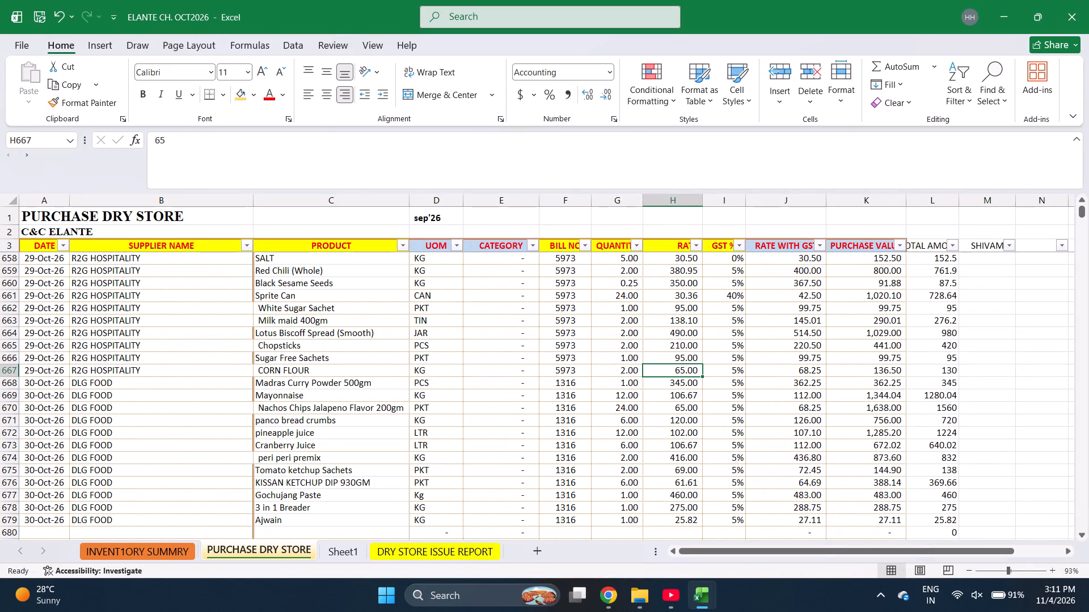
key(Down)
key(Right)
key(Right)
key(Right)
key(shift+Down)
key(shift+Down)
key(shift+Down)
key(shift+Down)
key(shift+Down)
key(shift+Down)
key(shift+Down)
key(shift+Down)
key(shift+Down)
key(shift+Down)
key(shift+Down)
key(shift+Down)
key(shift+Down)
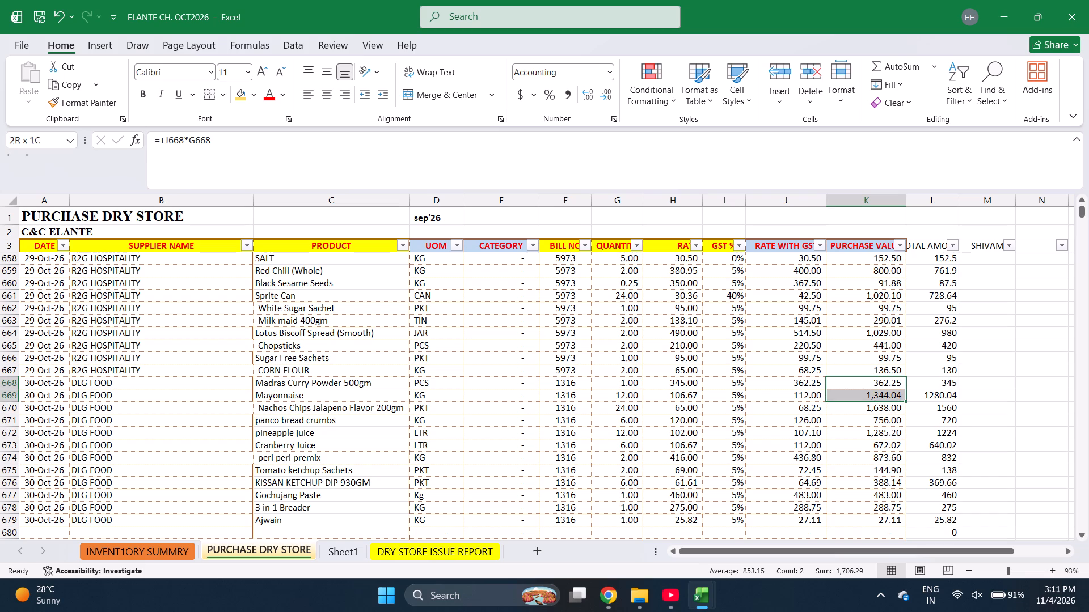
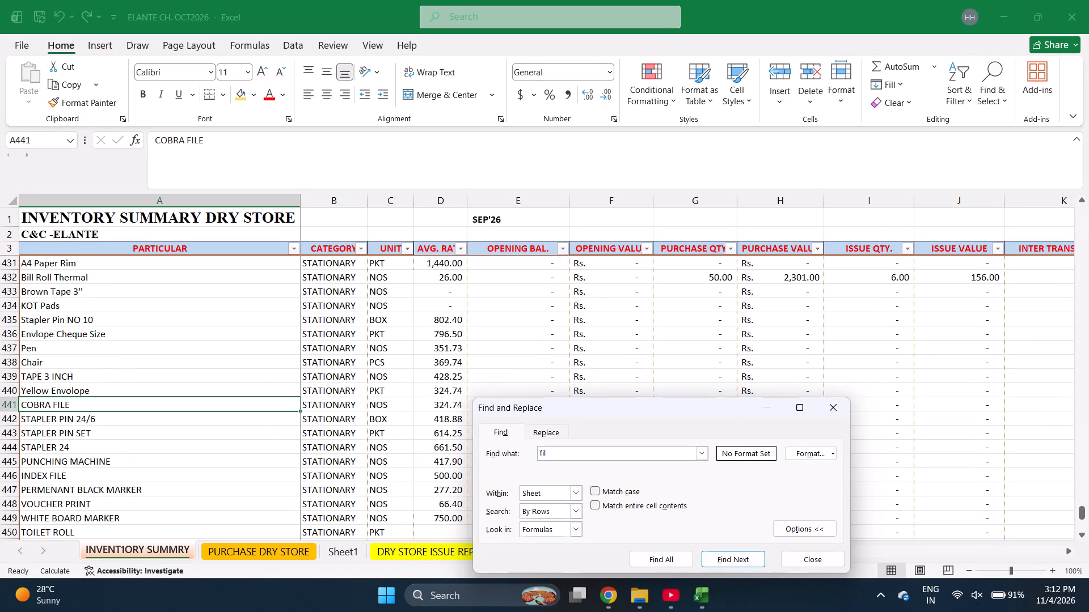
Find Blueberry Filling in the INVENTORY SUMMRY sheet and copy it into the PRODUCT cell of the karan associates entry in row 680.
key(Return)
key(Escape)
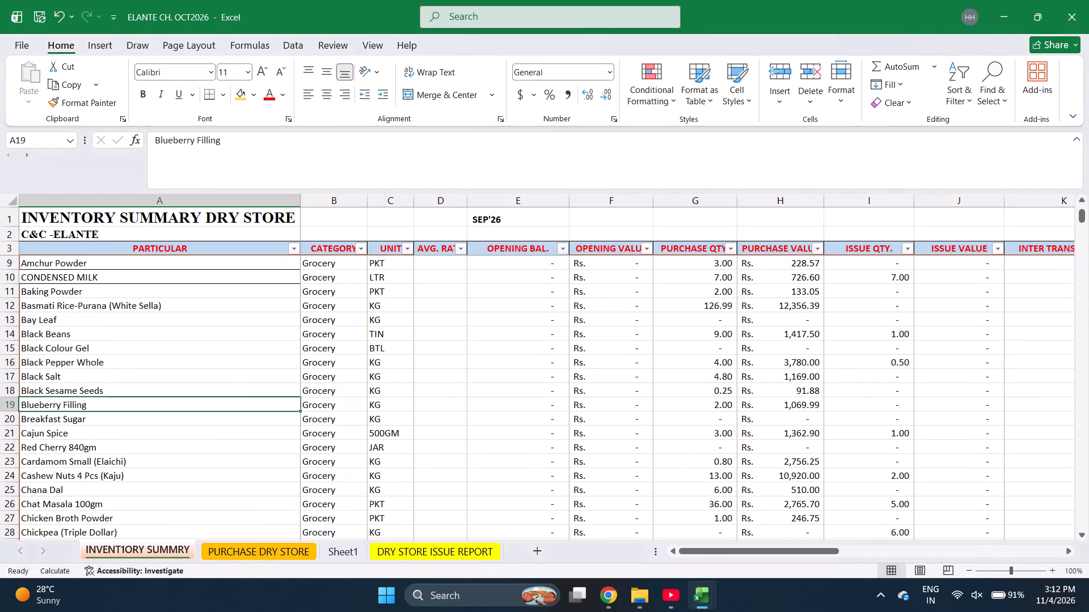
key(ctrl+c)
key(ctrl+Page_Down)
key(Return)
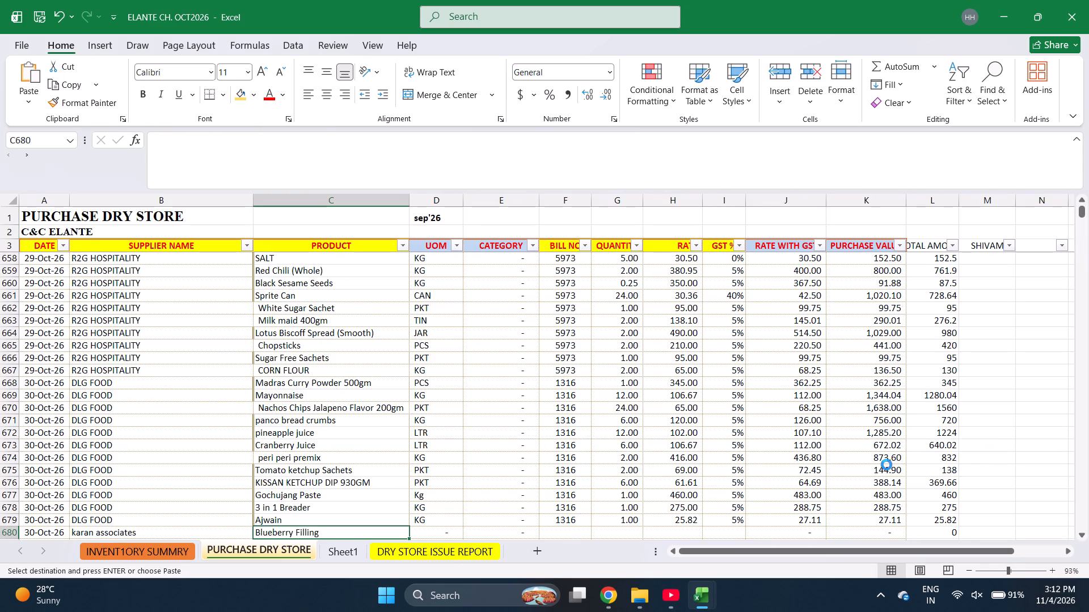
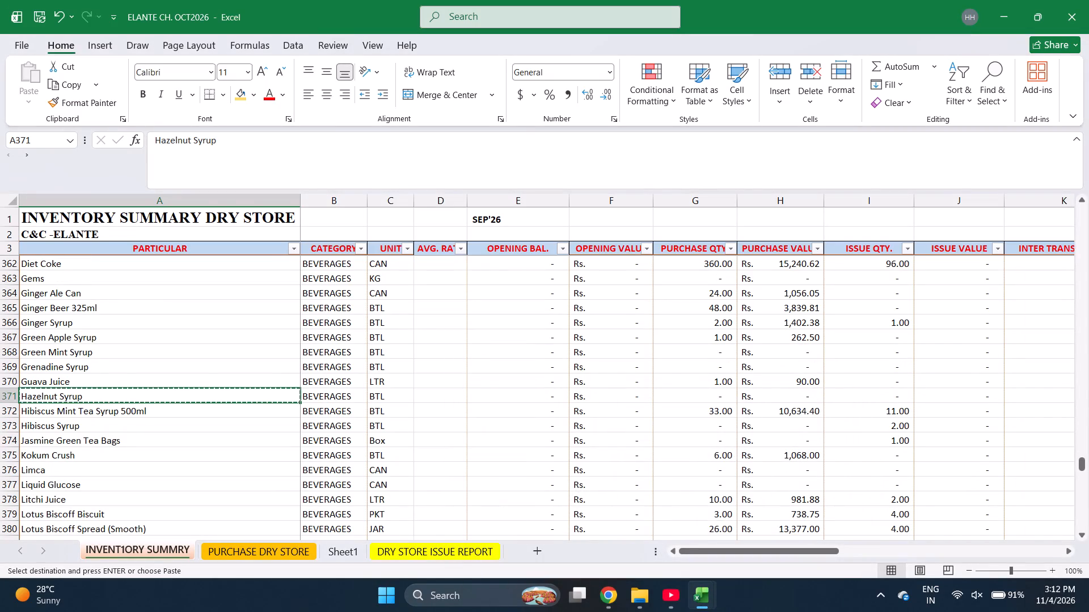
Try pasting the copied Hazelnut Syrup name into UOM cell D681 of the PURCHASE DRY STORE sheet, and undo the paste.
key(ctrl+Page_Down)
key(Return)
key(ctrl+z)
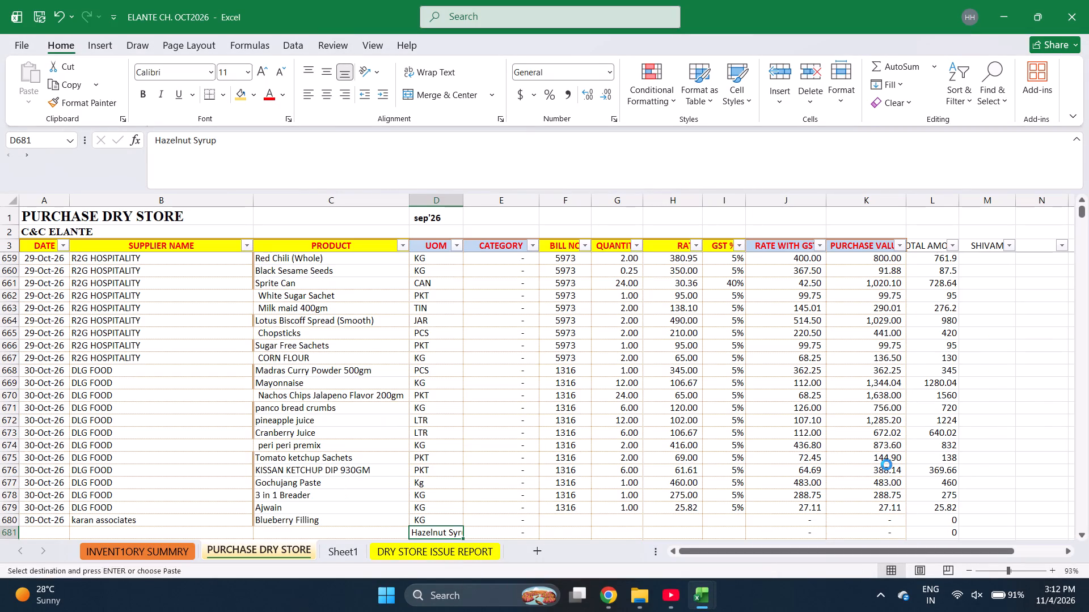
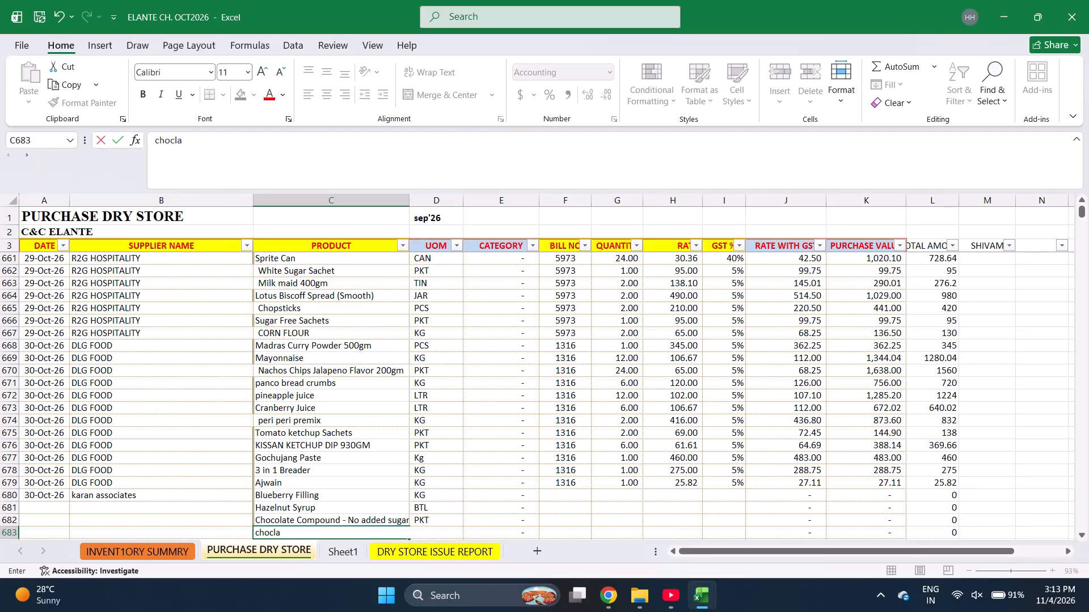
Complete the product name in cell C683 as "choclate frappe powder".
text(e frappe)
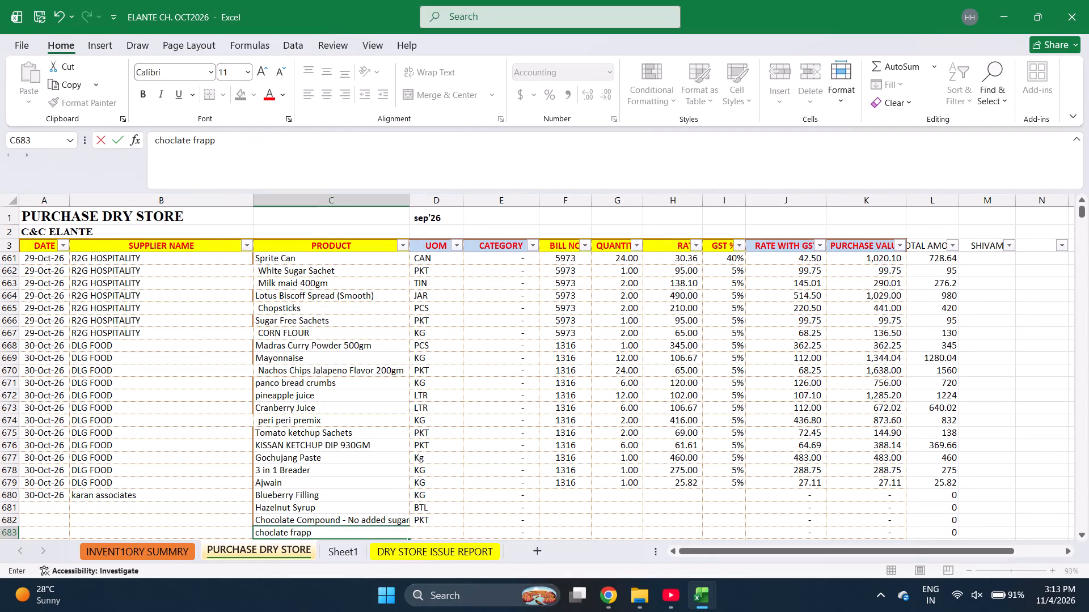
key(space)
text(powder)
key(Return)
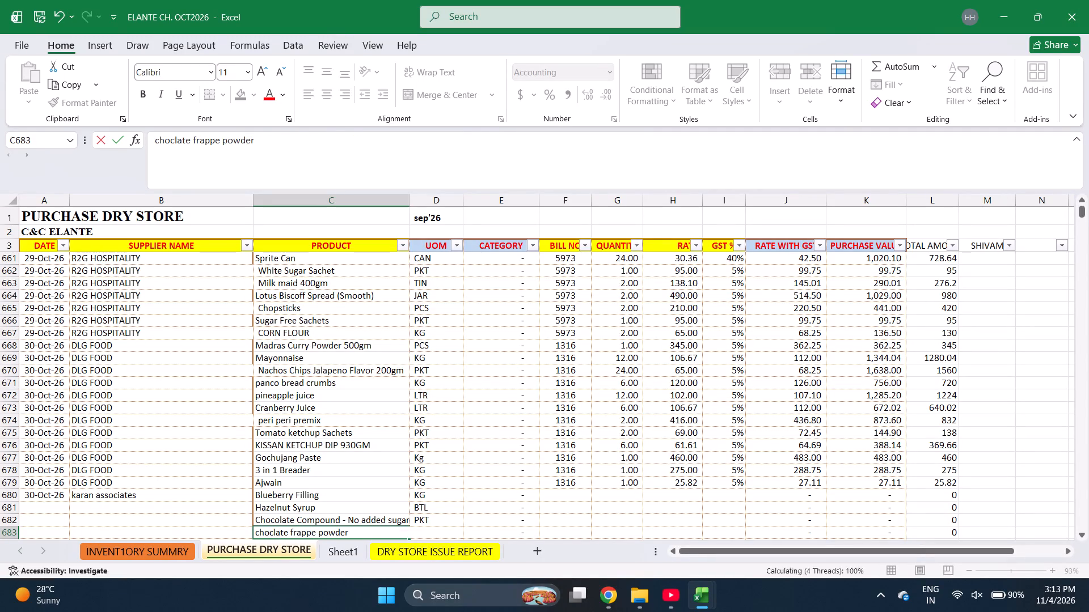
Find "frap" in the inventory summary sheet and copy Chocolate Frappe Powder into product cell C683 of the PURCHASE DRY STORE sheet.
key(ctrl+Page_Up)
key(ctrl+f)
text(frap)
key(Return)
key(Escape)
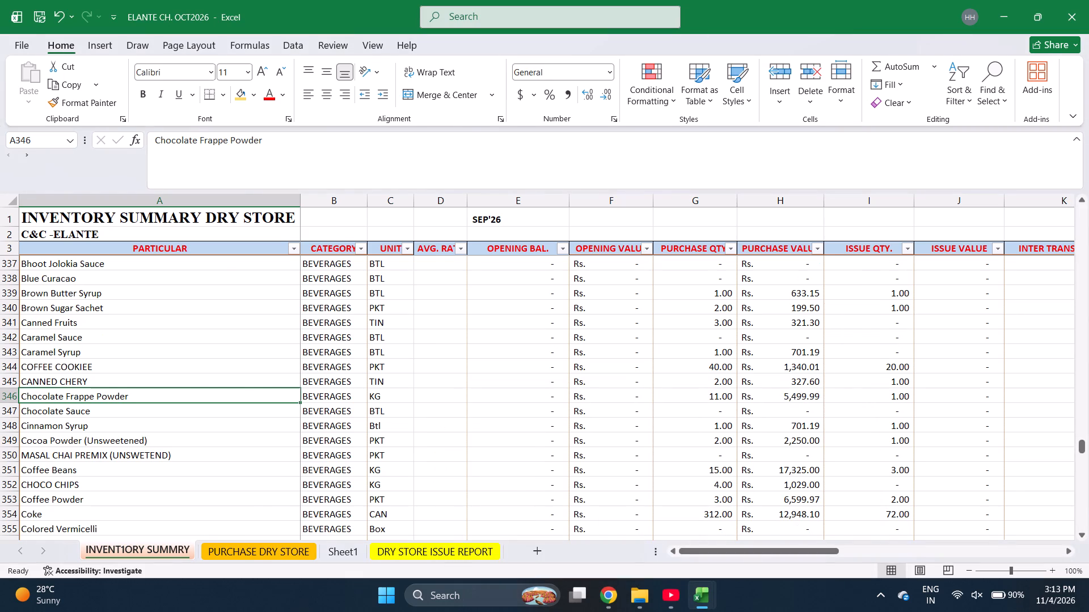
key(ctrl+c)
key(ctrl+Page_Down)
key(Return)
key(ctrl+z)
key(Up)
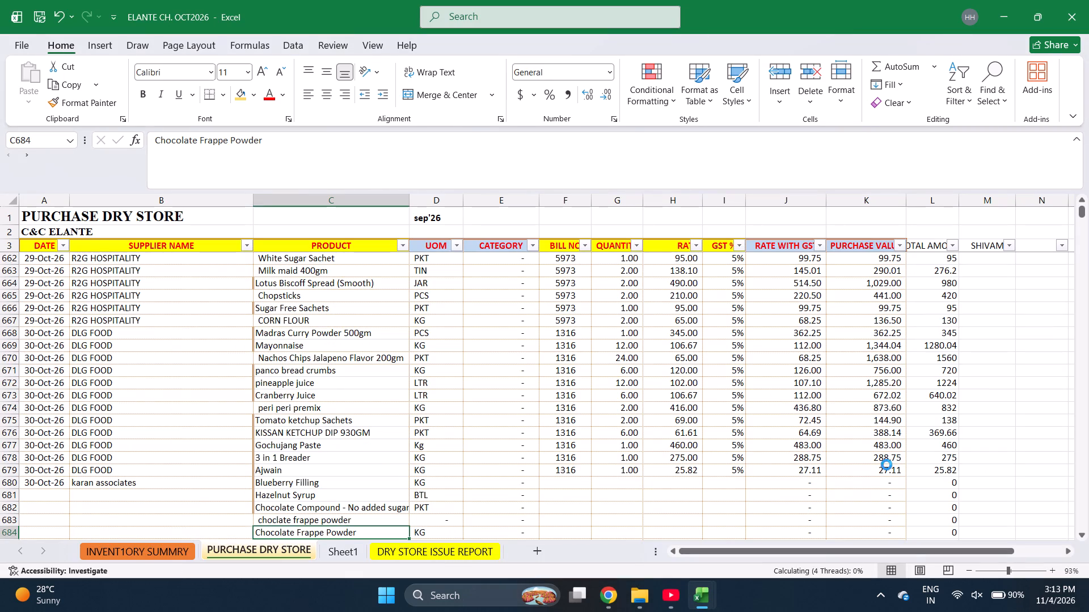
key(Return)
Select the karan associates product cells downward from Blueberry Filling in C680.
key(Left)
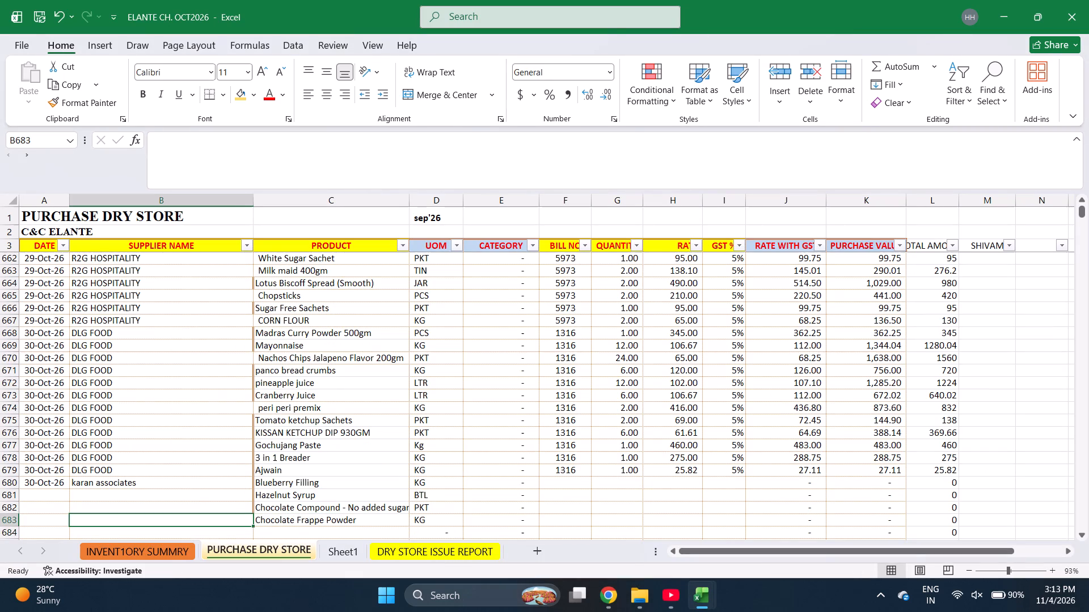
key(ctrl+Up)
key(Right)
key(shift+Down)
key(shift+Down)
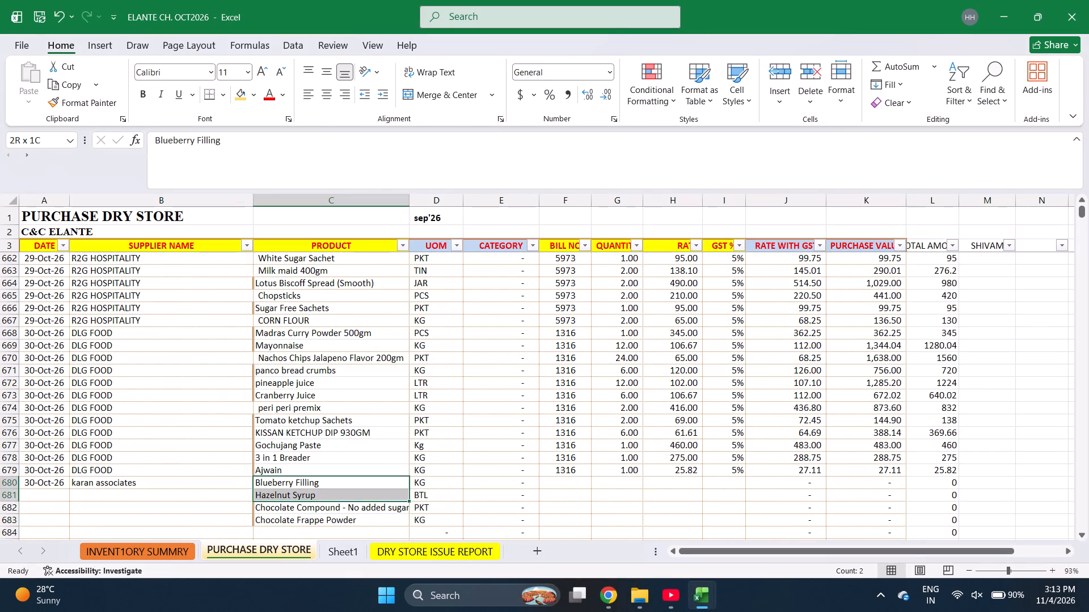
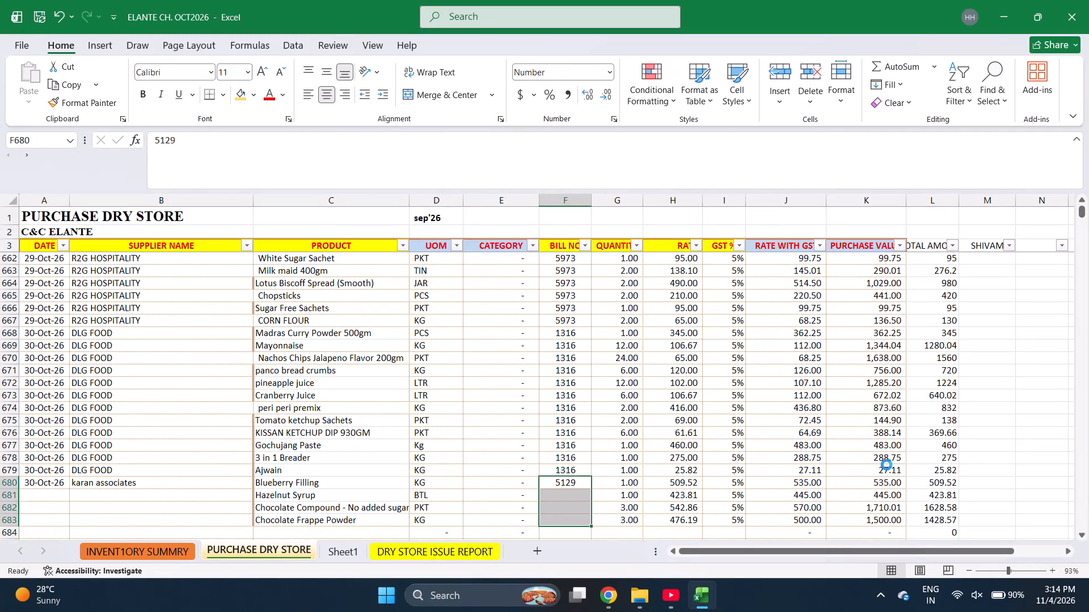
Fill the 30-Oct-26 date and supplier karan associates down from row 680 through row 683.
key(shift+Right)
key(shift+Down)
key(shift+Down)
key(shift+Down)
key(ctrl+d)
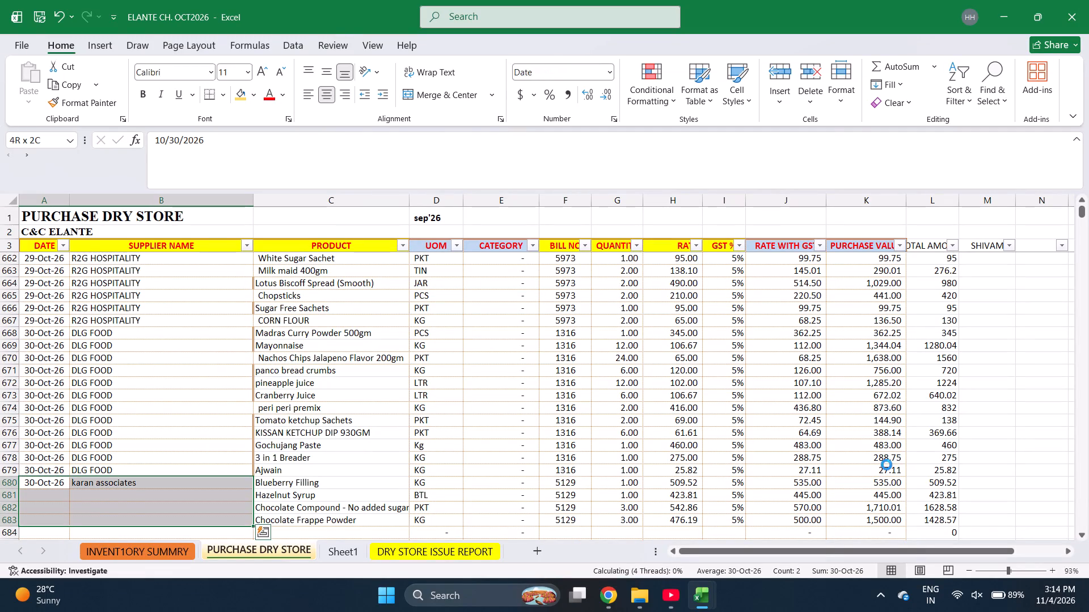
Go to the Blueberry Filling purchase value in K680 to review the karan associates purchase values.
key(ctrl+Right)
key(Left)
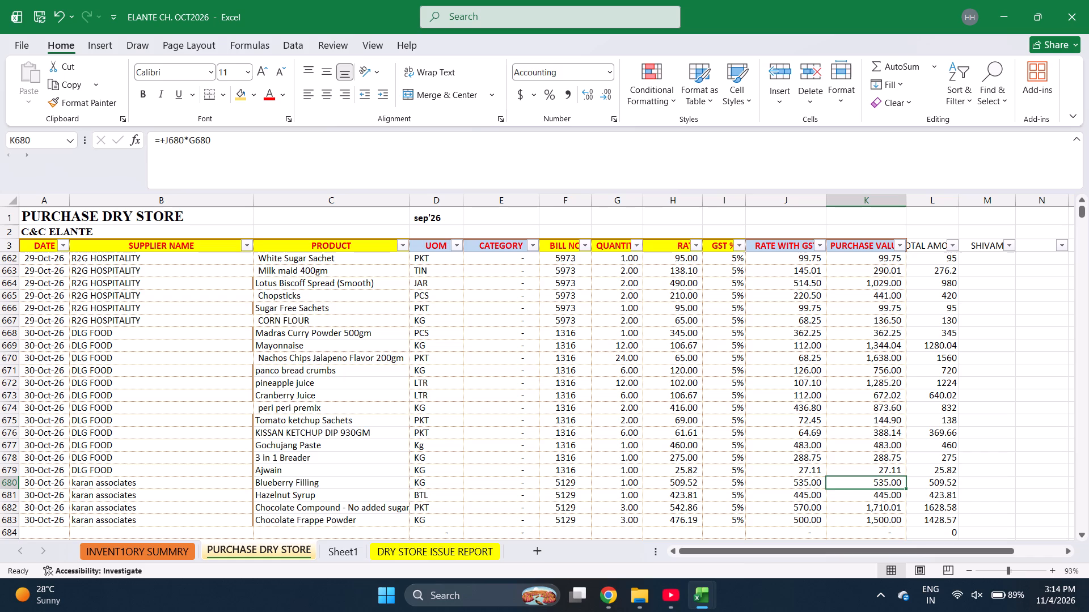
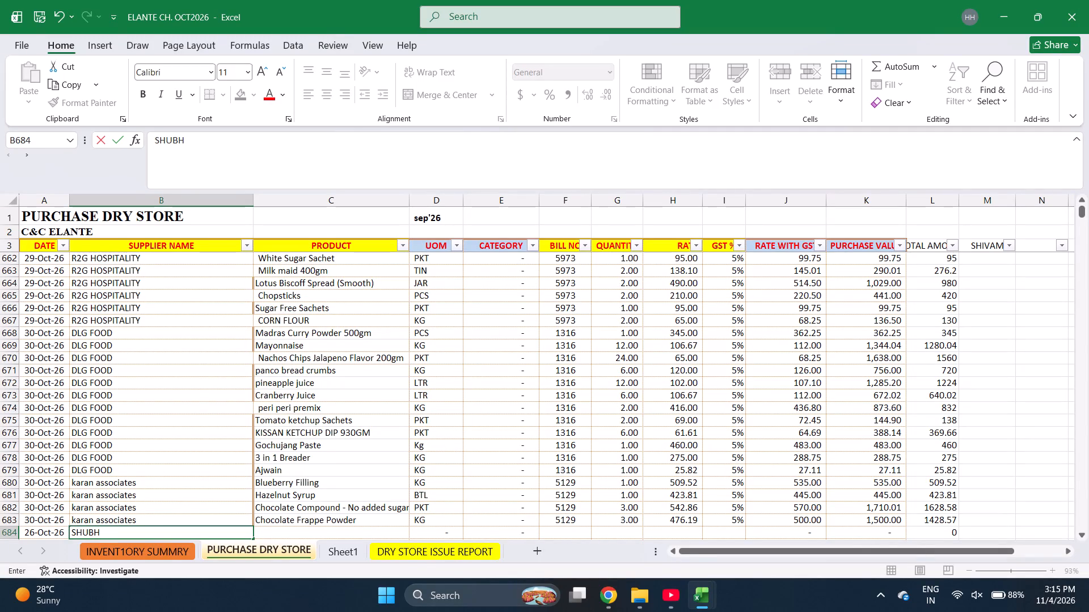
Enter SHUBHAM INTERNATION as the supplier name in B684, the row below the karan associates entries.
text(M INTE)
text(RNATION)
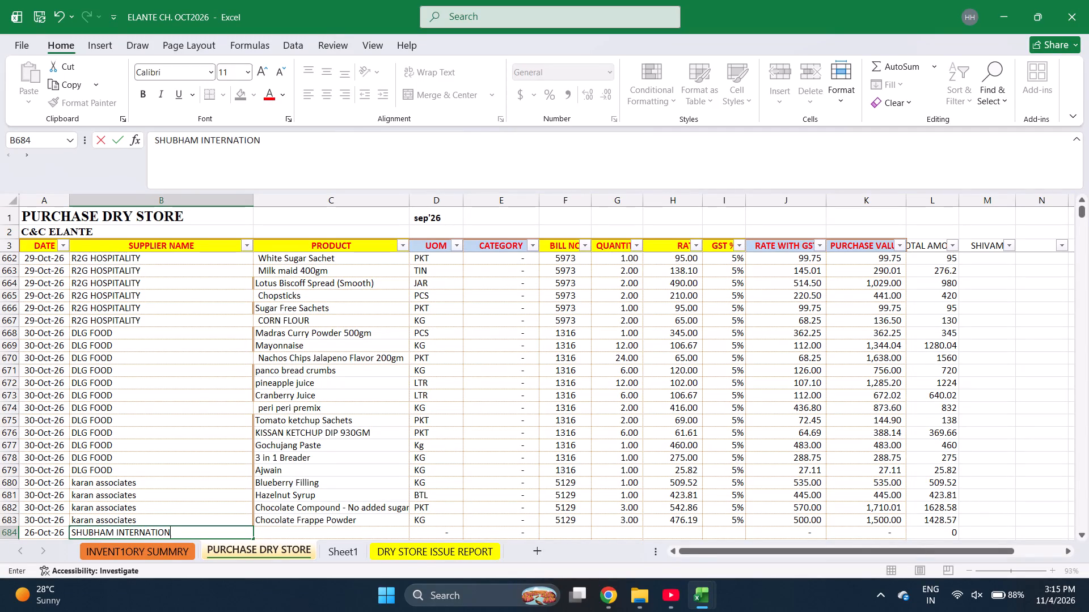
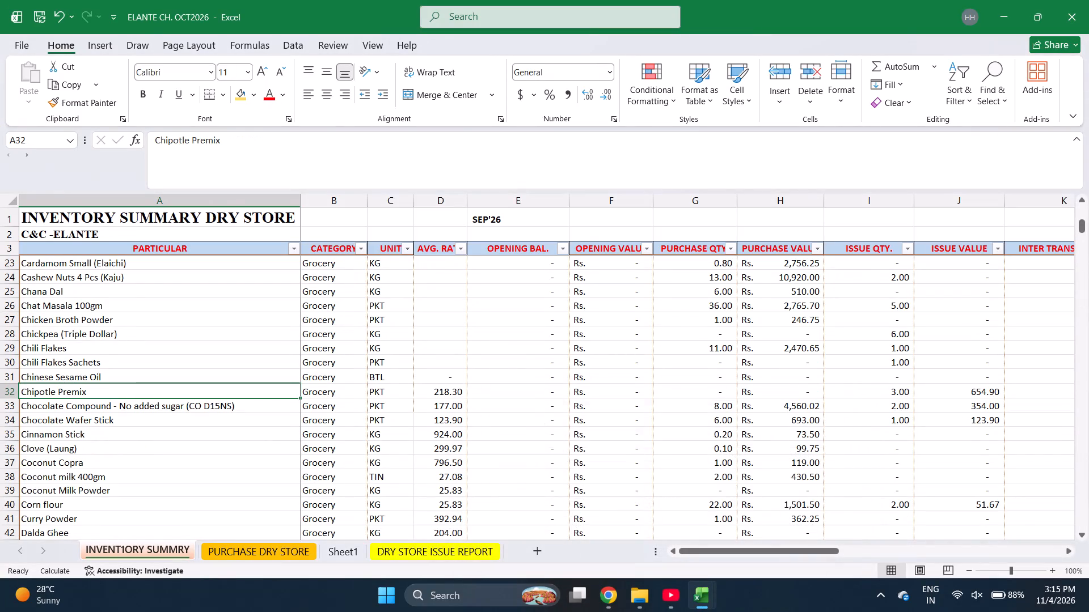
Find the chipotle seasoning 250 g entry in the PARTICULAR column of the inventory summary, continuing past Chipotle Premix.
key(Return)
key(Return)
key(Escape)
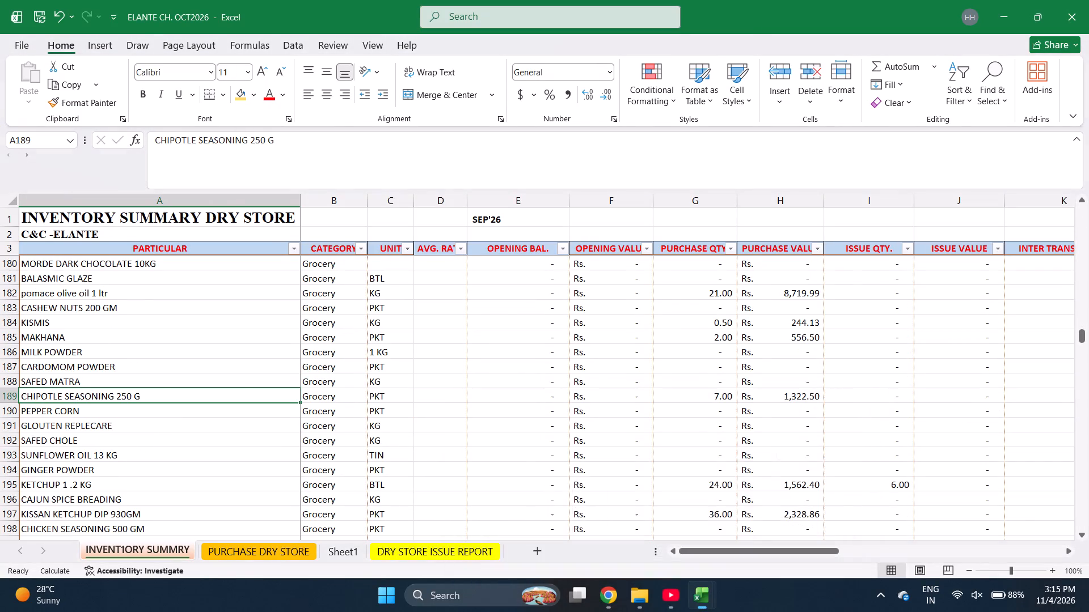
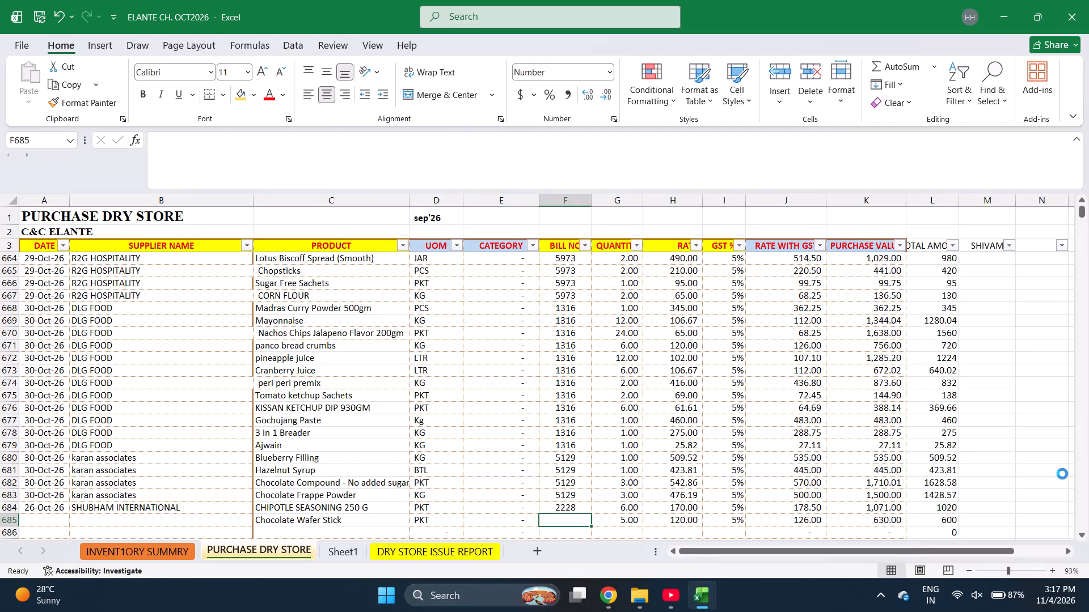
Select the empty date and supplier name cells of the Chocolate Wafer Stick entry in row 685.
key(ctrl+Left)
key(ctrl+Left)
key(ctrl+Left)
key(shift+Right)
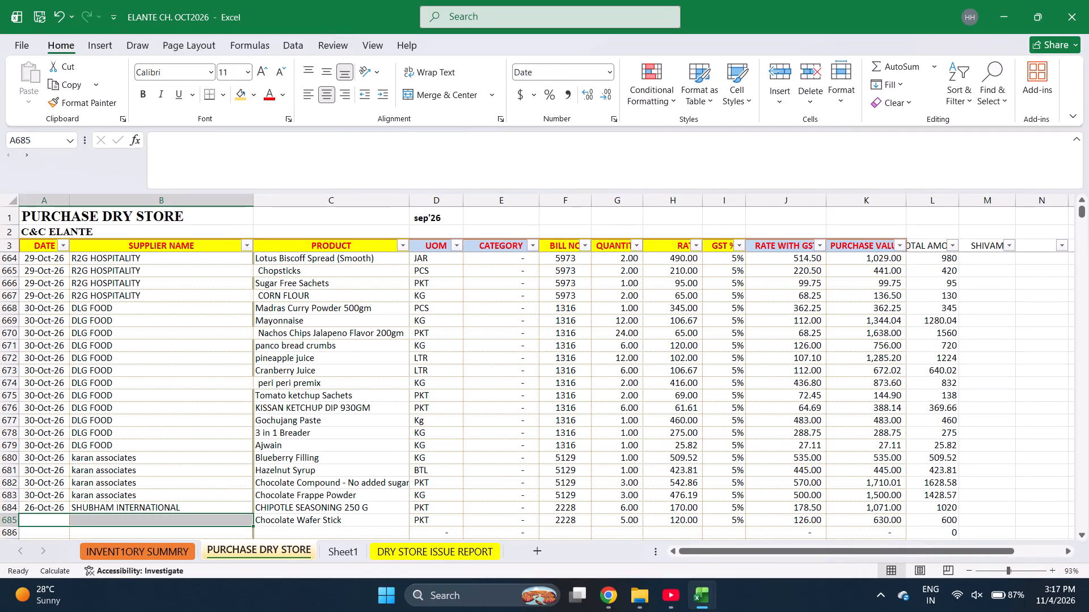
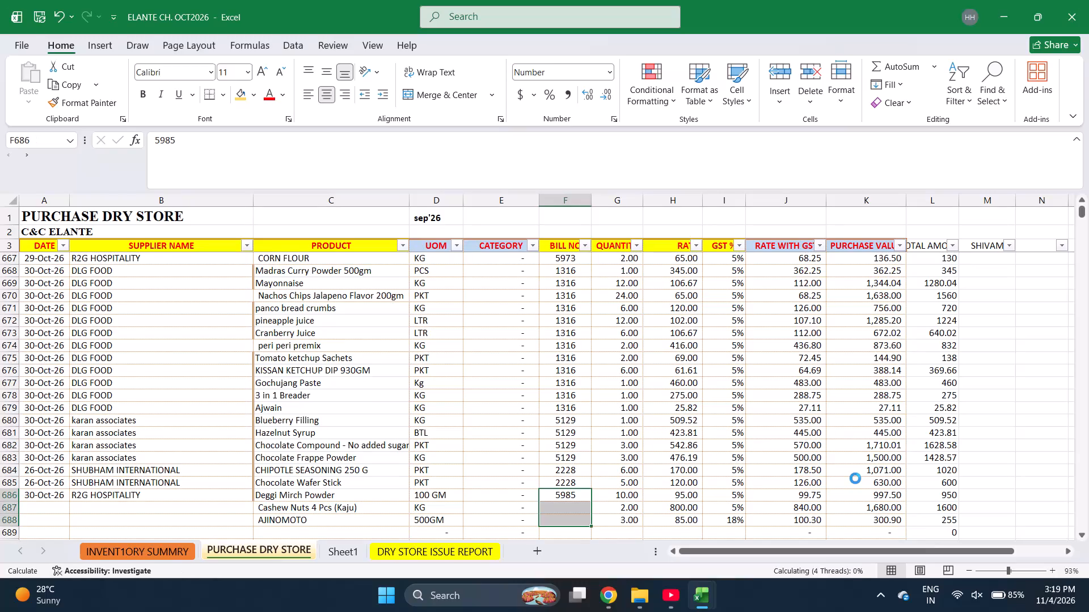
Fill the date 30-Oct-26 and supplier R2G HOSPITALITY from row 686 down through the Cashew Nuts and AJINOMOTO entries in rows 687 and 688.
key(shift+Right)
key(shift+Down)
key(shift+Down)
key(ctrl+d)
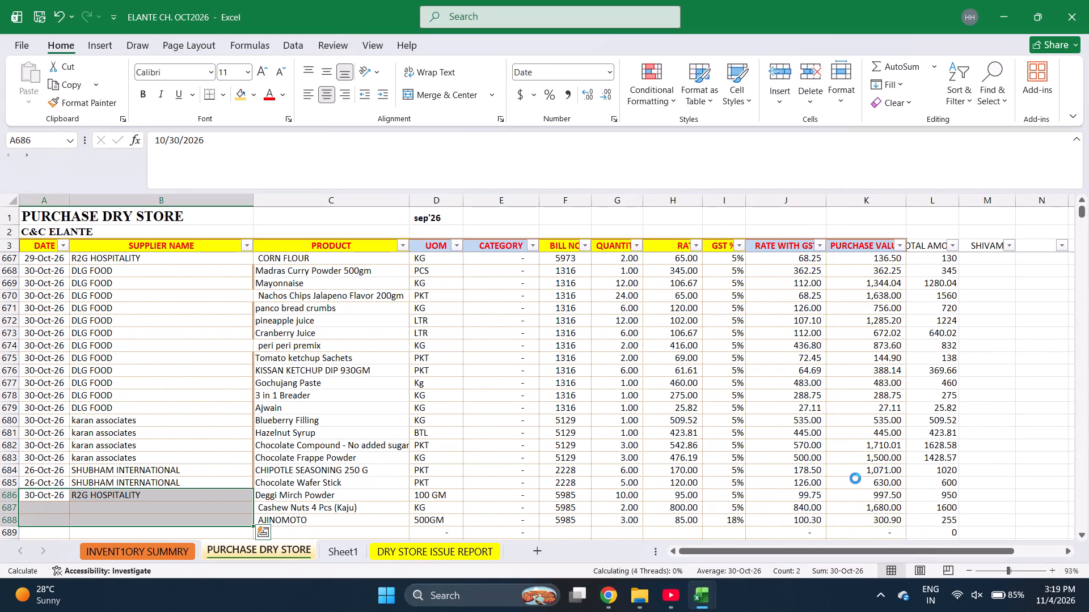
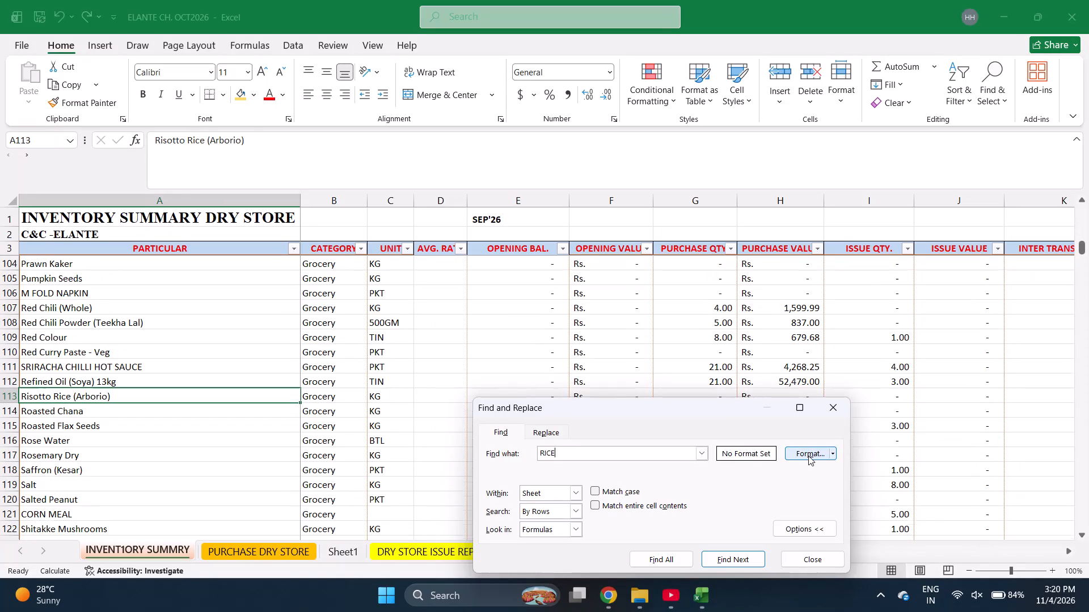
Copy the item name Risotto Rice (Arborio) from the particulars column of the INVENTORY SUMMRY sheet.
key(Escape)
key(ctrl+c)
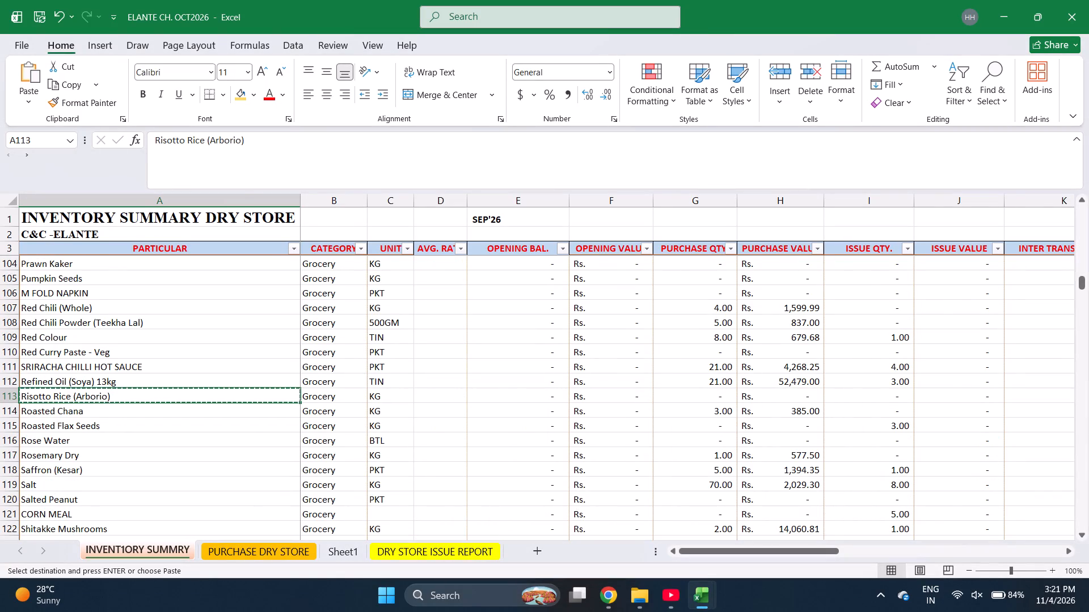
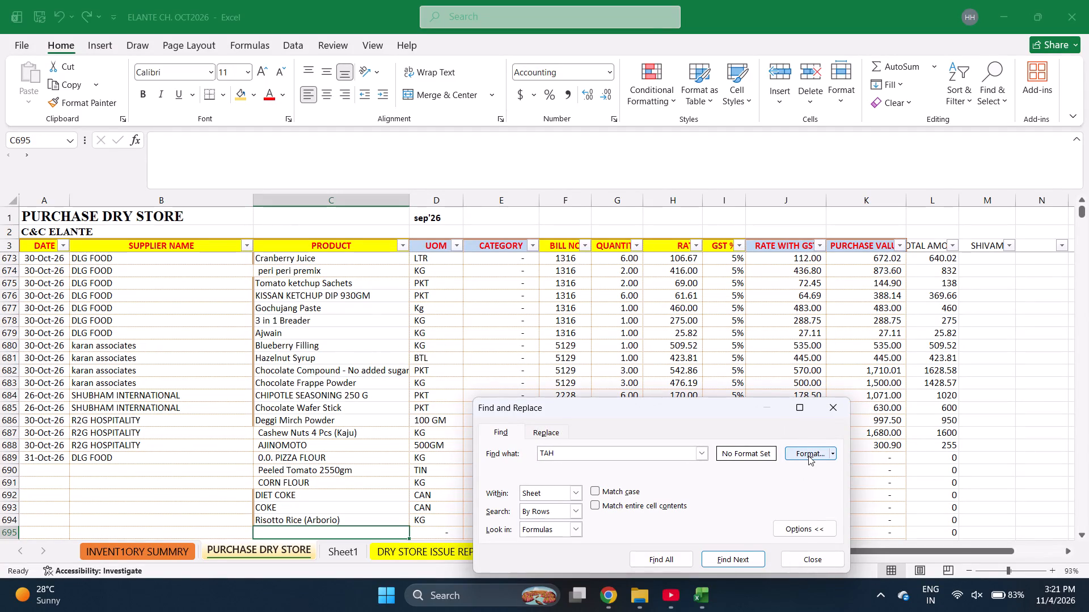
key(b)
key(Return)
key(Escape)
Search the INVENTORY SUMMRY sheet for TAB to locate the Tabasco Sauce (Red)/capsico item.
key(ctrl+Page_Up)
key(ctrl+f)
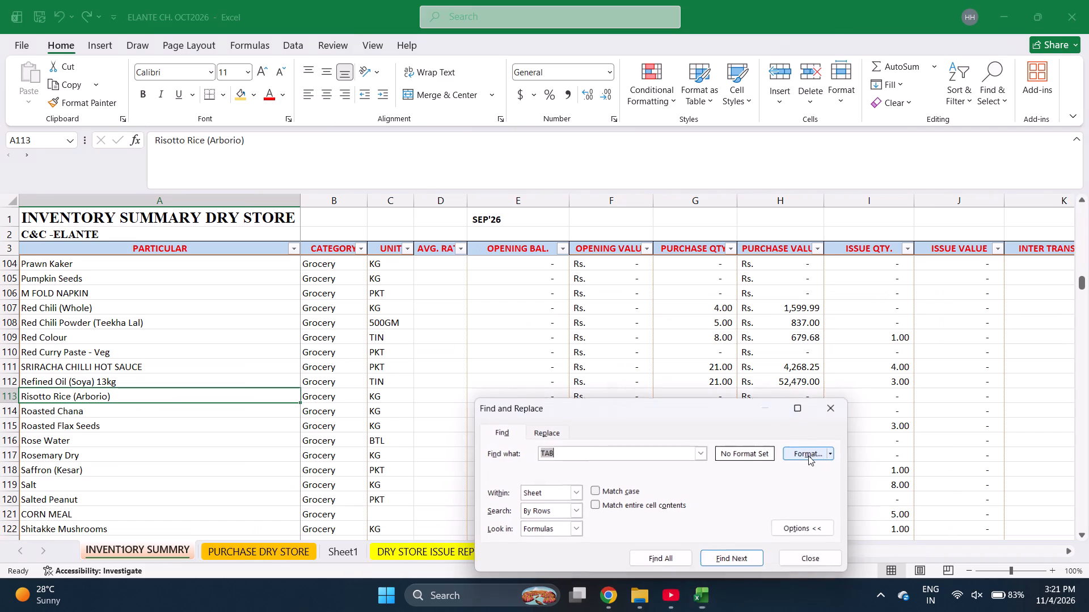
text(TAB)
key(Return)
key(Escape)
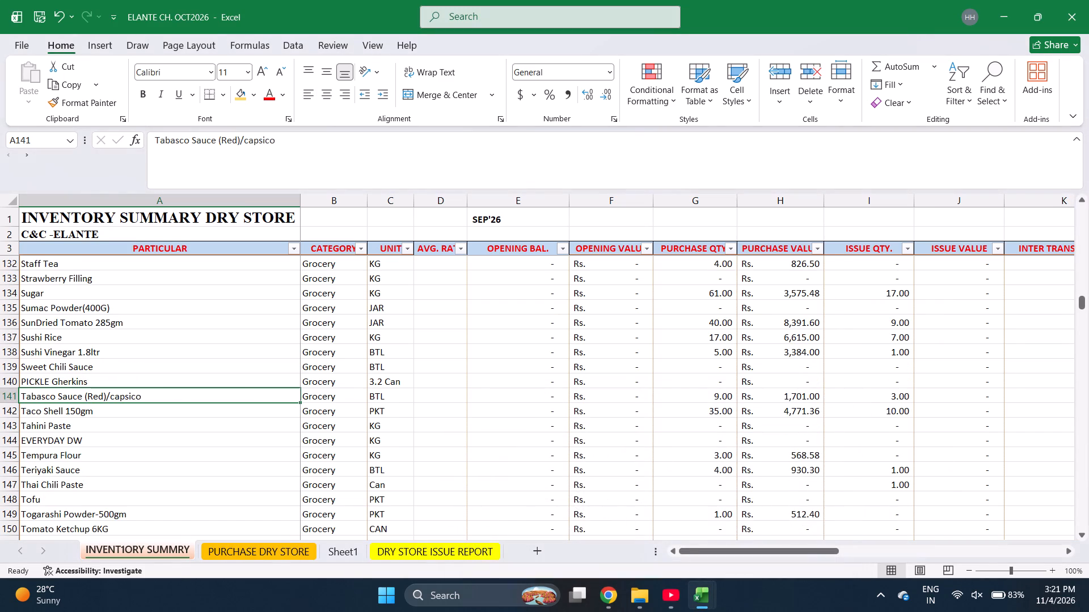
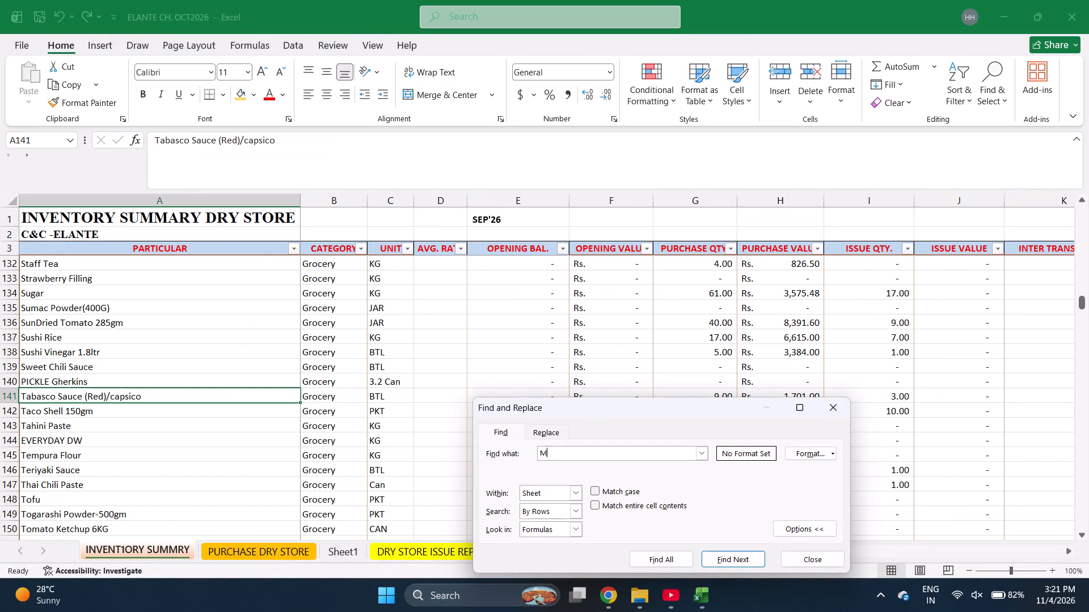
Search the inventory summary for MUSHR and copy the Shitakke Mushrooms item name into the PURCHASE DRY STORE sheet.
text(USHR)
key(Return)
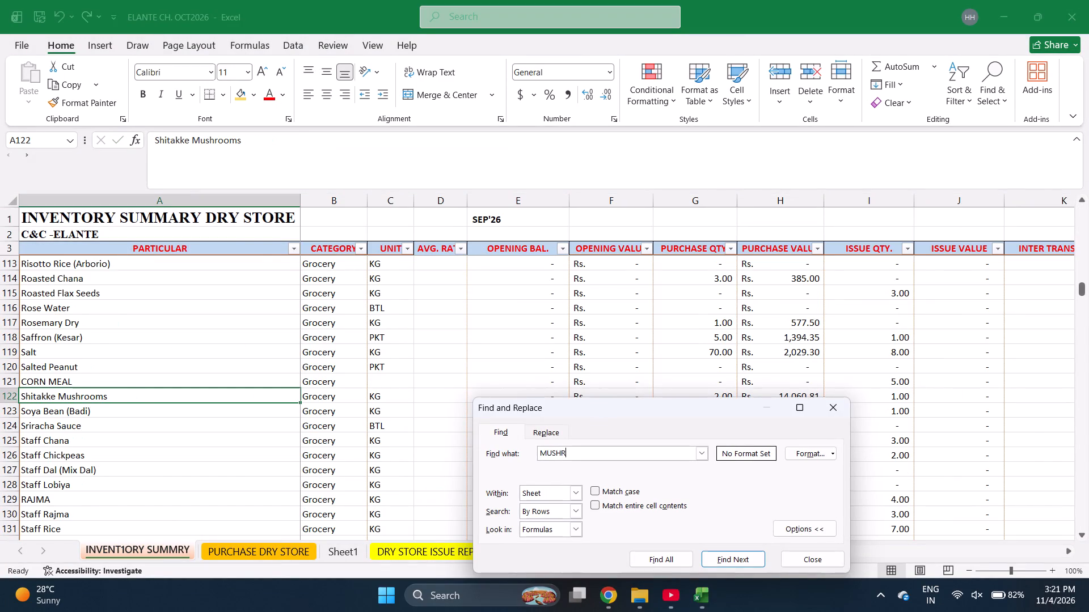
key(Escape)
key(ctrl+v)
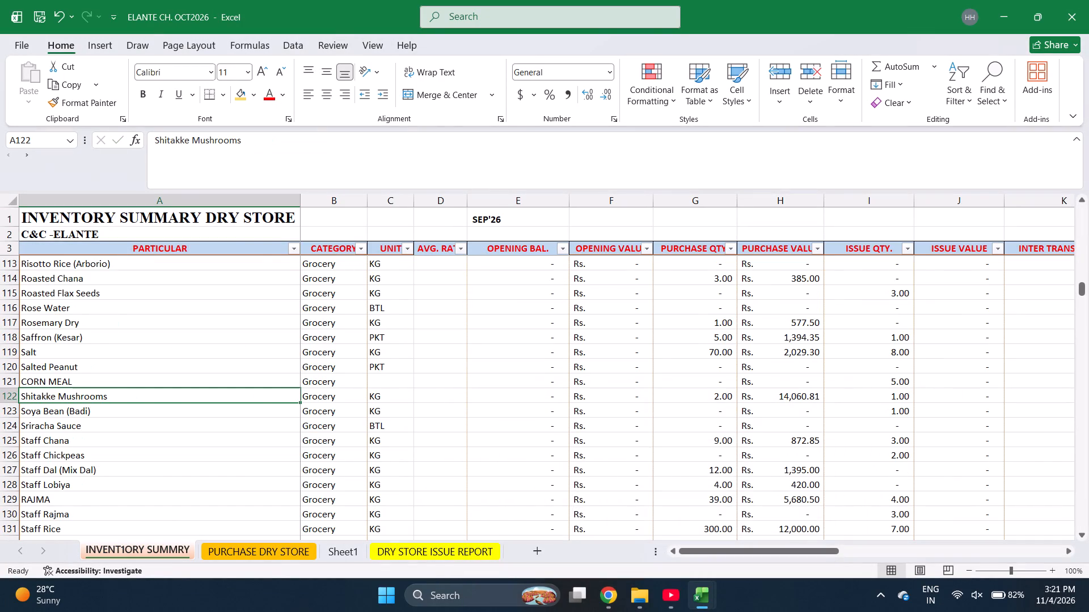
key(ctrl+v)
key(ctrl+c)
key(ctrl+c)
key(ctrl+c)
key(ctrl+c)
key(ctrl+c)
key(ctrl+Page_Down)
key(Return)
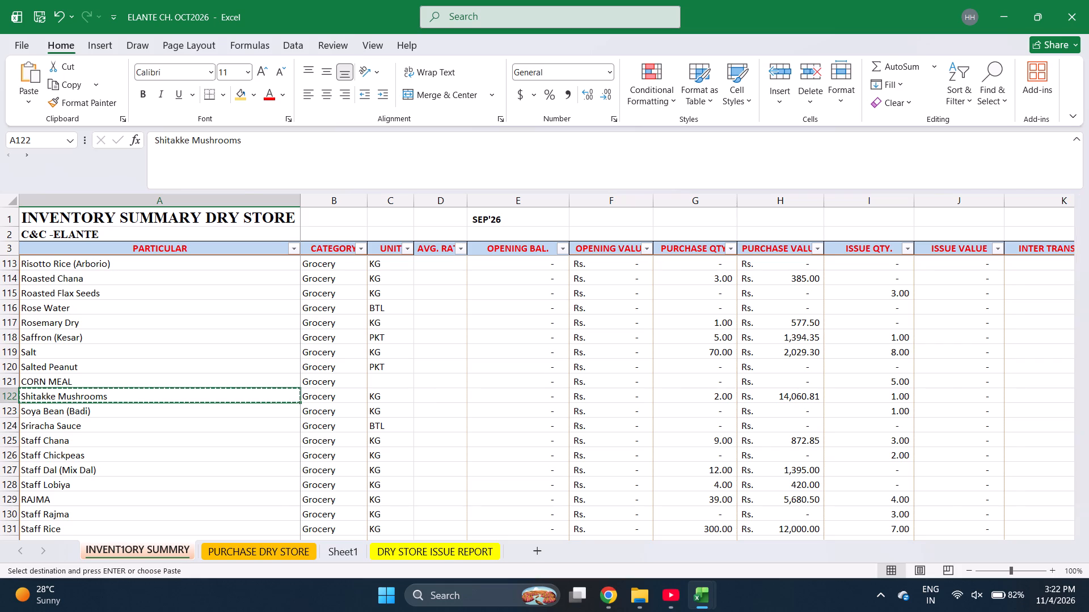
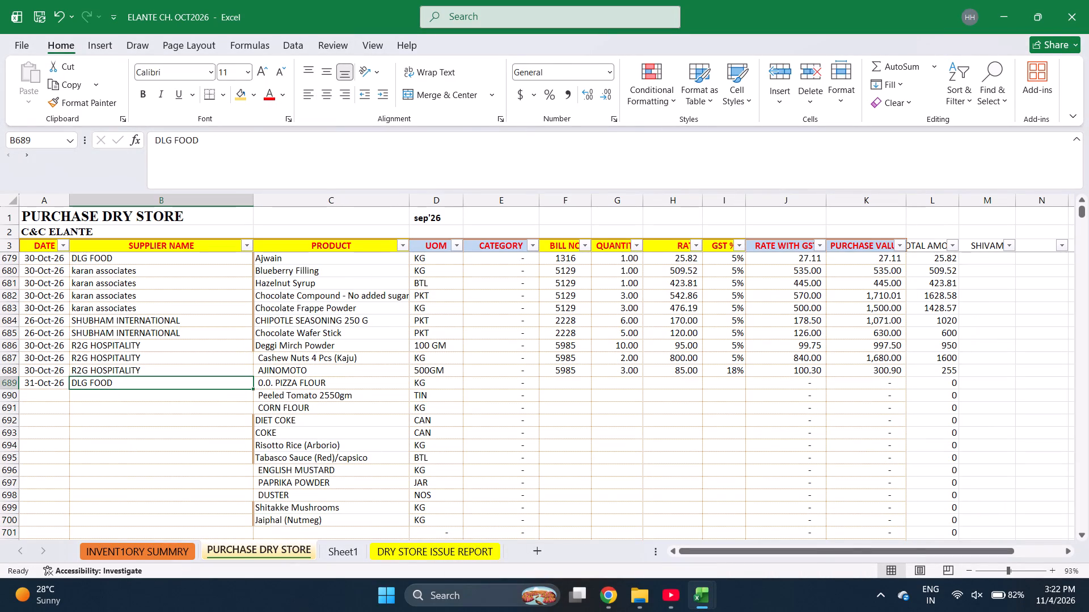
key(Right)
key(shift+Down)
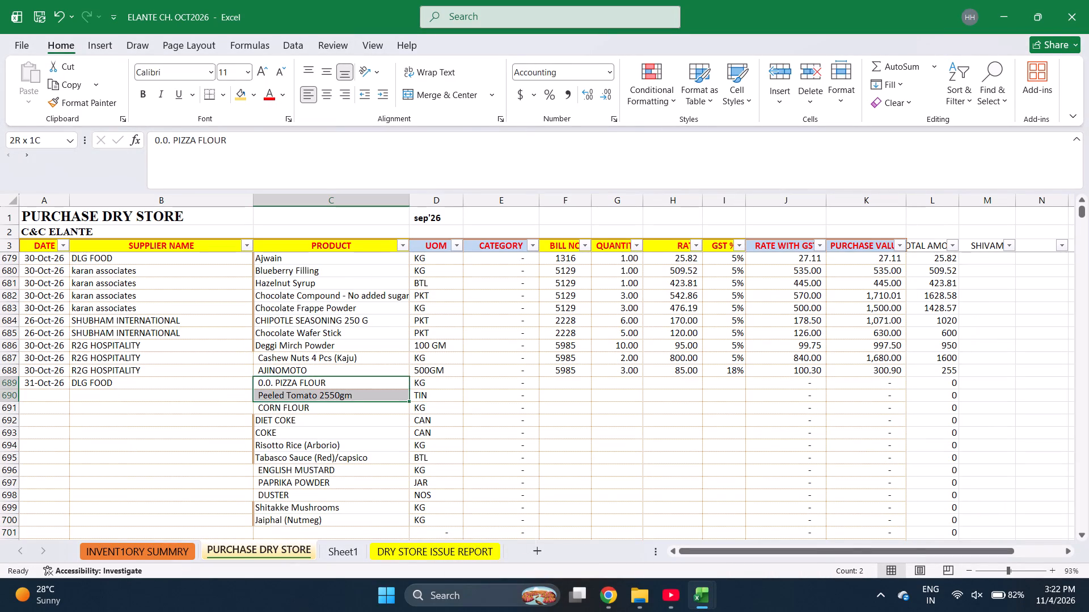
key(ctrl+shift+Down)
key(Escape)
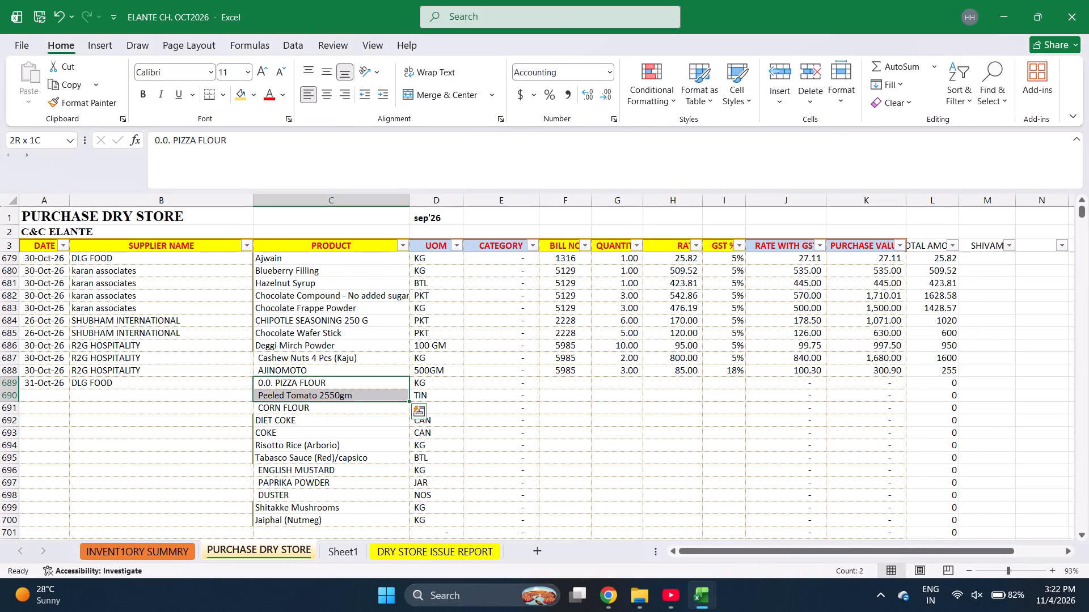
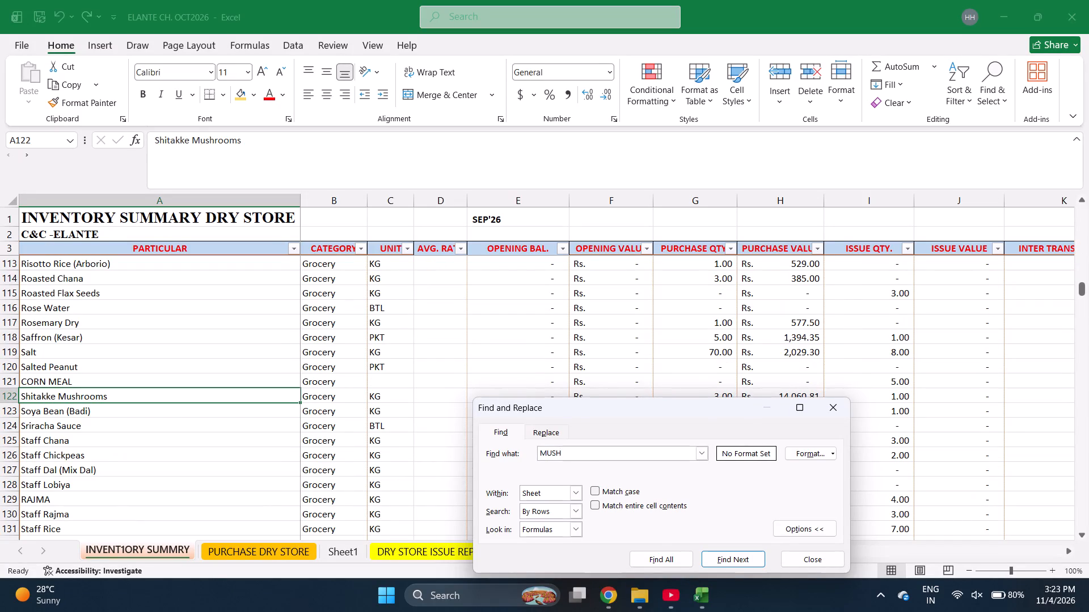
Look through the inventory summary's item list from the grocery items down to the housekeeping items.
key(Escape)
key(Page_Down)
key(Page_Down)
key(Page_Down)
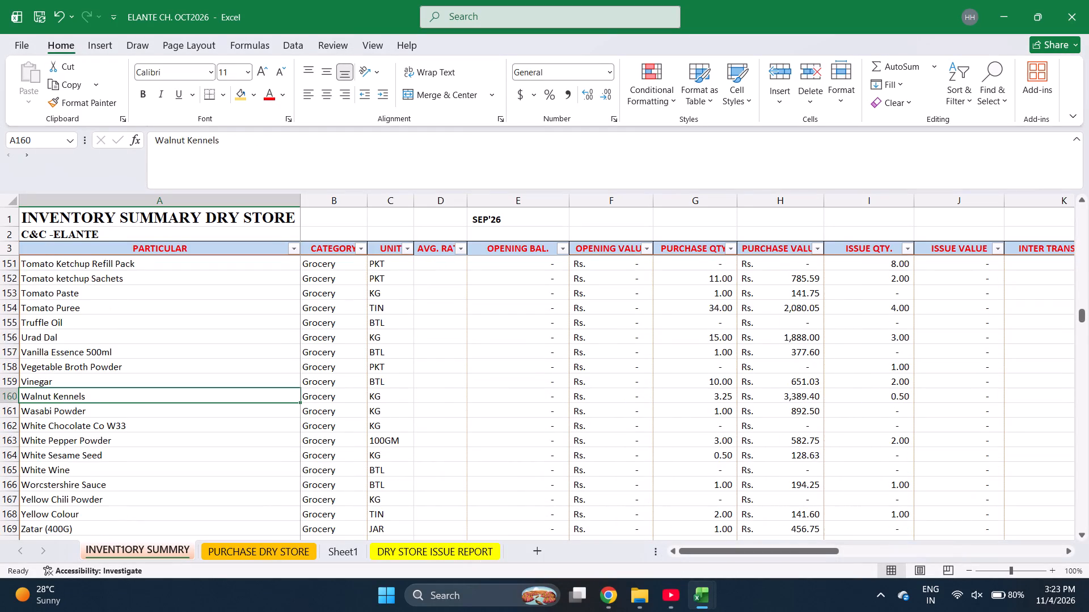
key(Page_Down)
key(Page_Down)
key(Page_Down)
key(Page_Down)
key(Page_Up)
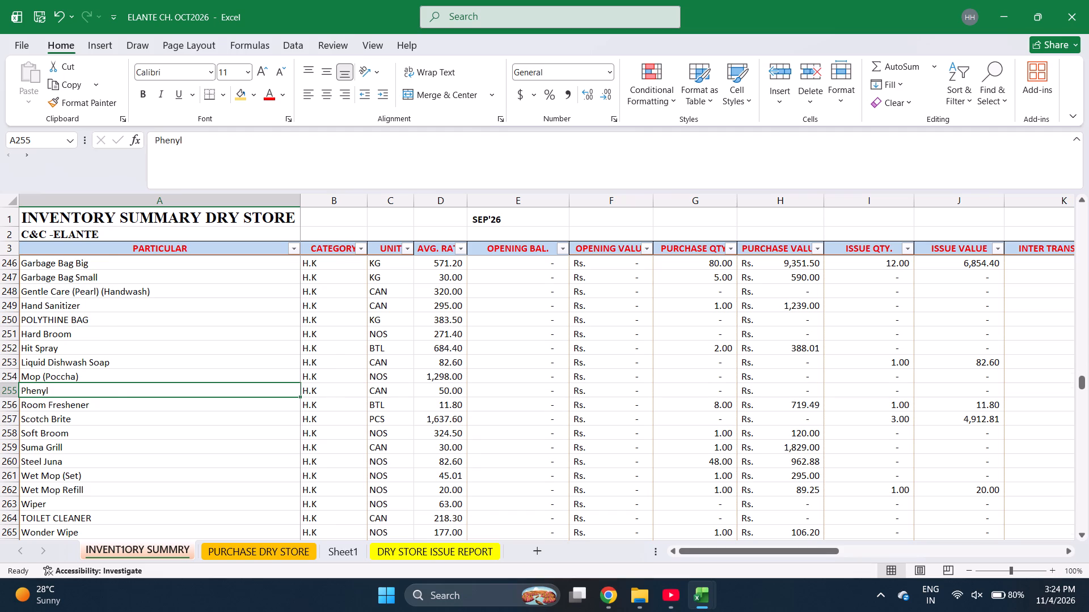
Search the inventory summary for CASHE and go to the CASHEW NUTS 200 GM item.
key(ctrl+f)
text(CAS)
text(HE)
key(Return)
key(Return)
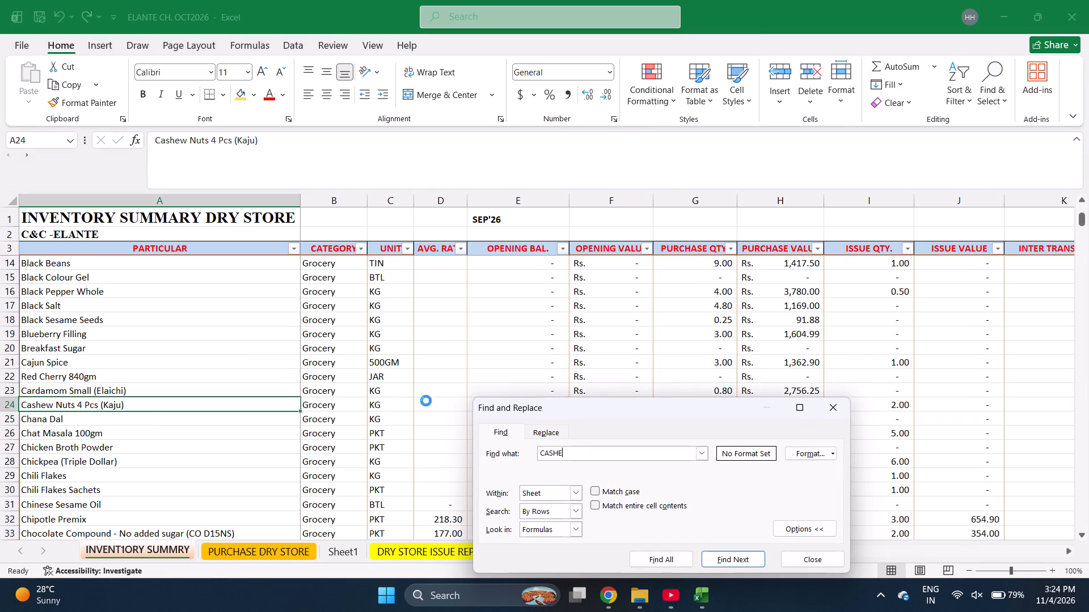
key(Escape)
Begin overwriting the CASHEW NUTS 200 GM item name with an entry starting with P.
text(P)
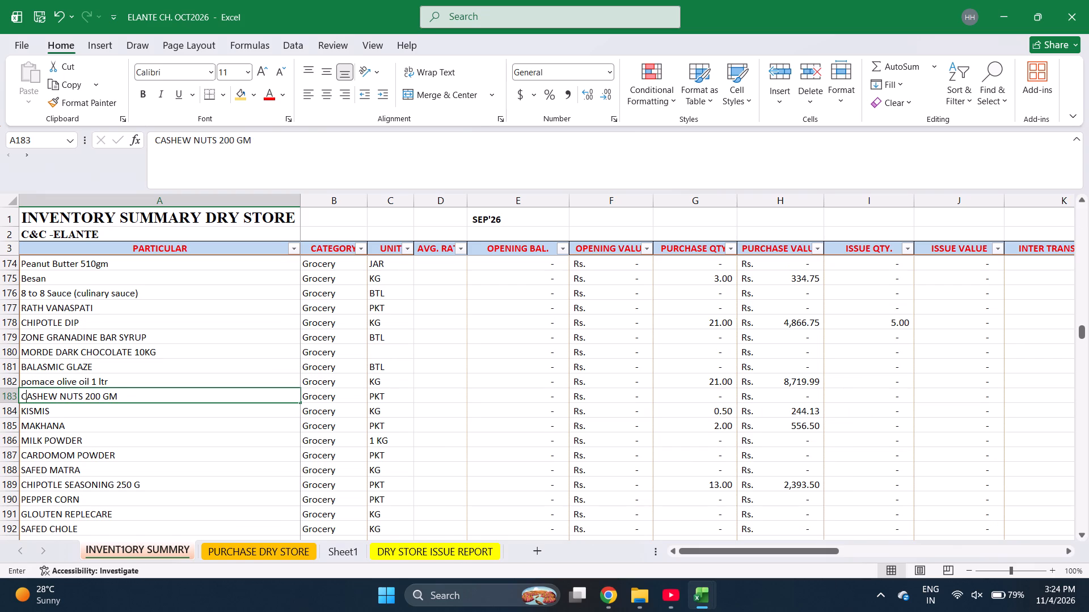
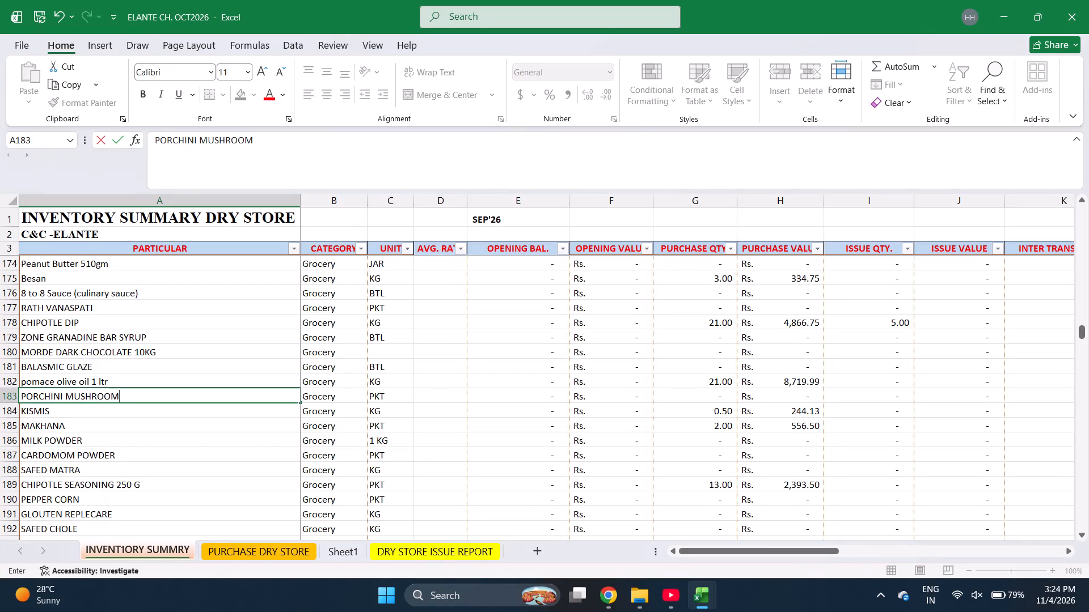
Finish overwriting the CASHEW NUTS 200 GM item name in the inventory summary as PORCHINI MUSHROOM.
key(Up)
key(Down)
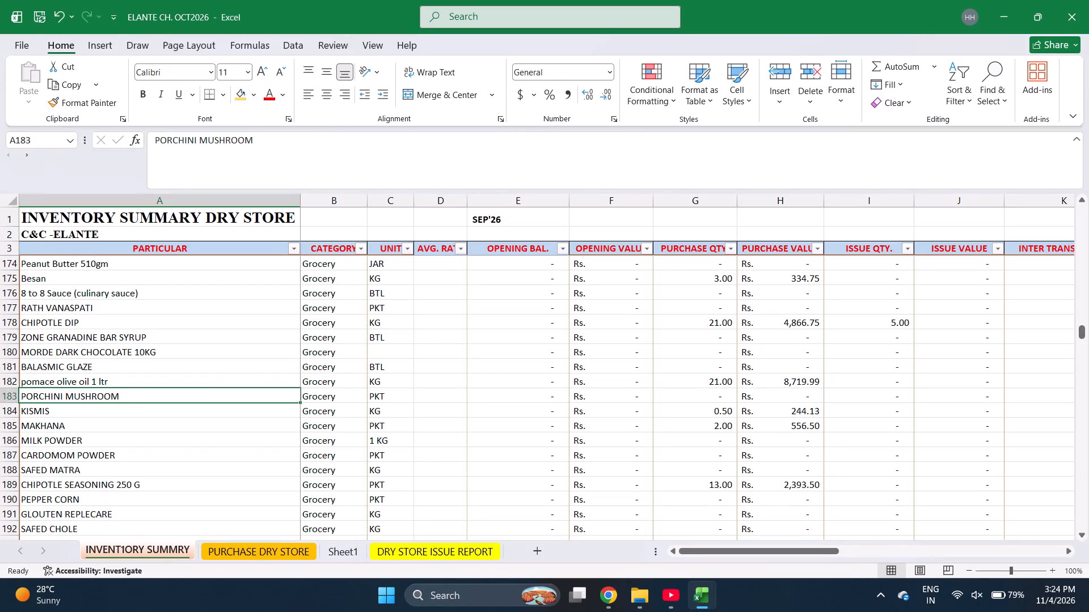
Copy the PORCHINI MUSHROOM item name into PURCHASE DRY STORE over the Shitakke Mushrooms product in row 699.
key(ctrl+c)
key(ctrl+Page_Down)
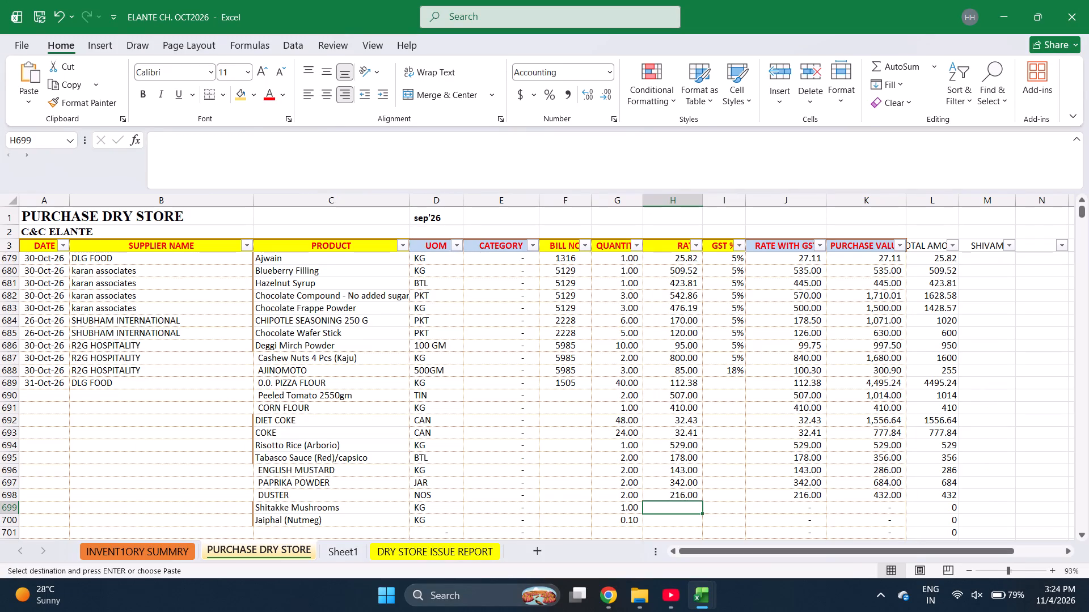
key(Left)
key(Left)
key(Left)
key(Left)
key(Left)
key(Return)
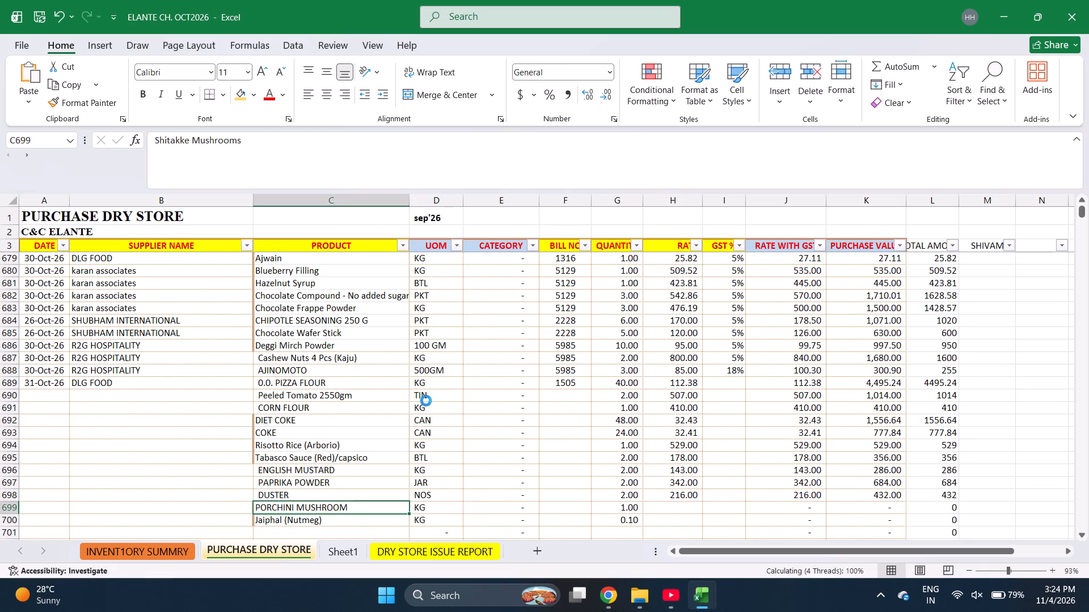
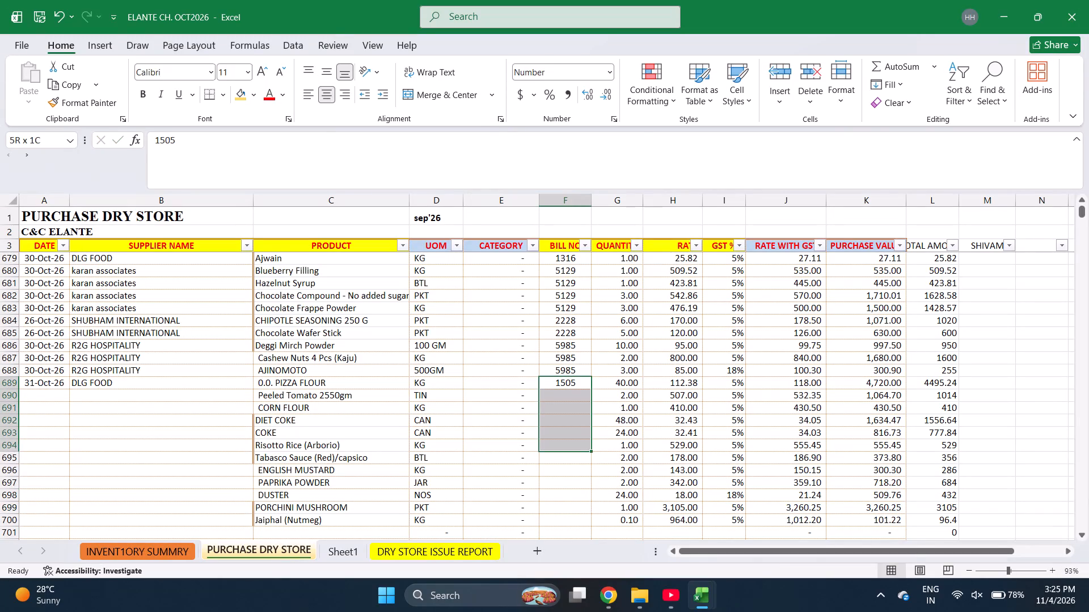
Fill bill number 1505 down from the 0.0. PIZZA FLOUR row through the Jaiphal (Nutmeg) row 700.
key(shift+Down)
key(shift+Down)
key(shift+Down)
key(shift+Down)
key(shift+Down)
key(shift+Down)
key(ctrl+d)
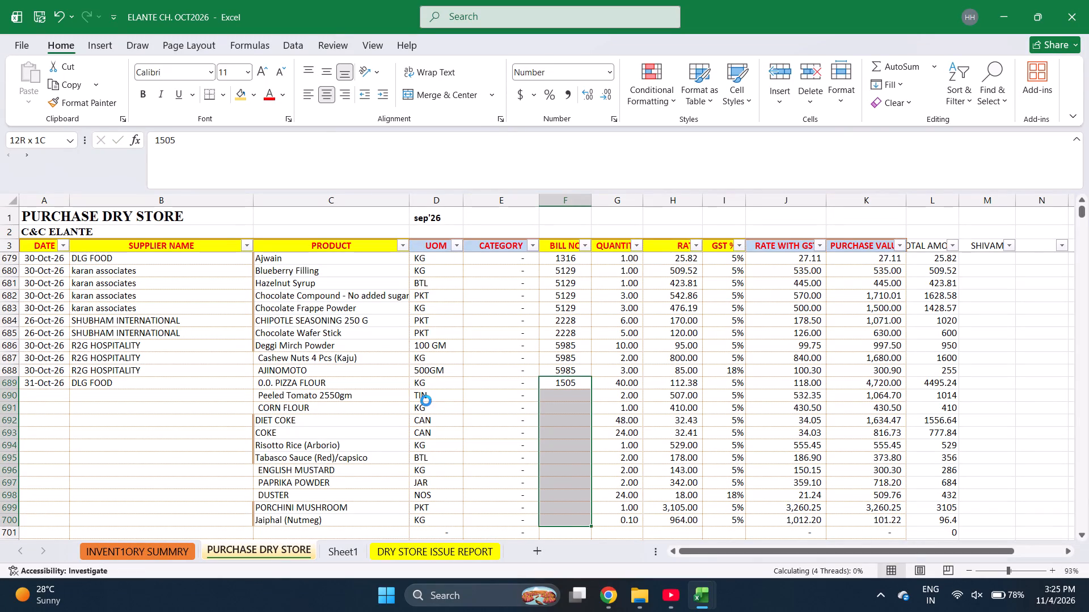
Fill the 31-Oct-26 date and DLG FOOD supplier name down from row 689 through row 700.
key(ctrl+Left)
key(shift+Right)
key(shift+Down)
key(shift+Down)
key(shift+Down)
key(shift+Down)
key(shift+Down)
key(shift+Down)
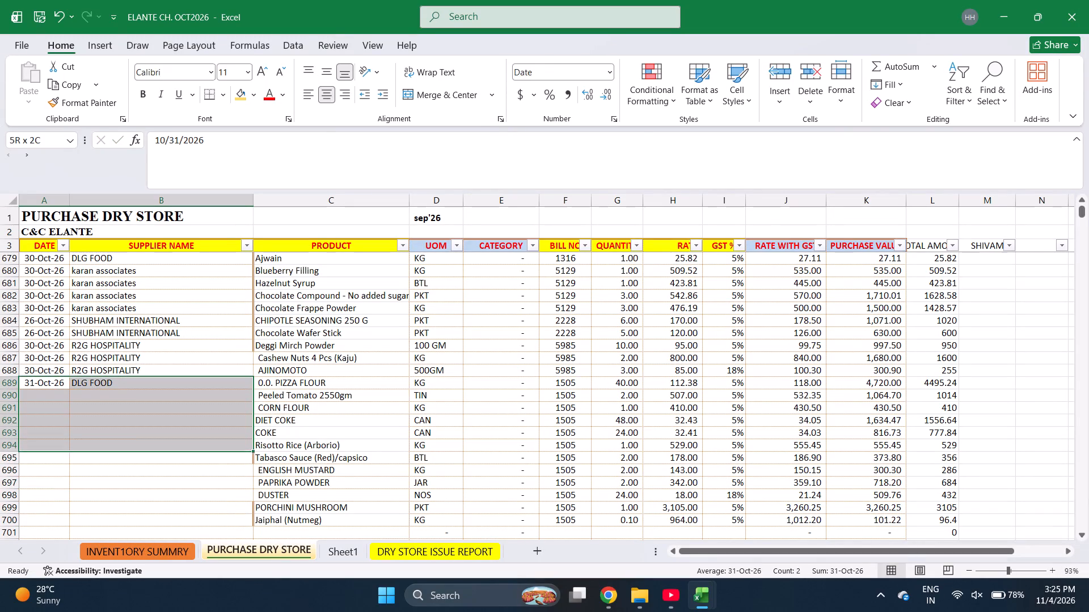
key(shift+Down)
key(shift+Down)
key(shift+Down)
key(shift+Down)
key(shift+Down)
key(ctrl+d)
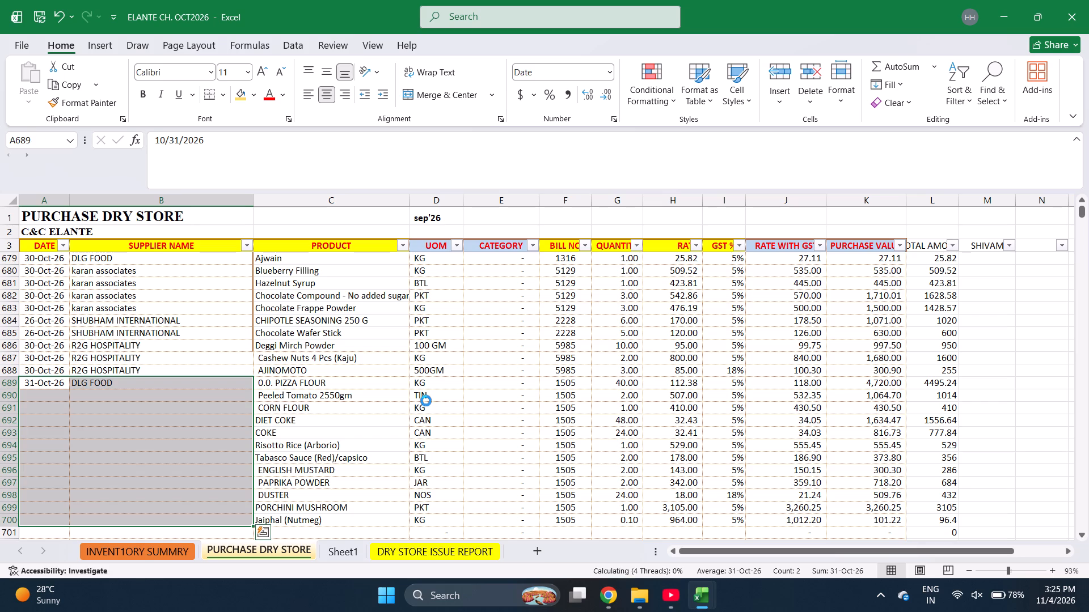
Select the purchase values of the DLG FOOD bill 1505 rows, starting at row 689, to check their sum.
key(ctrl+Right)
key(Left)
key(shift+Down)
key(shift+Down)
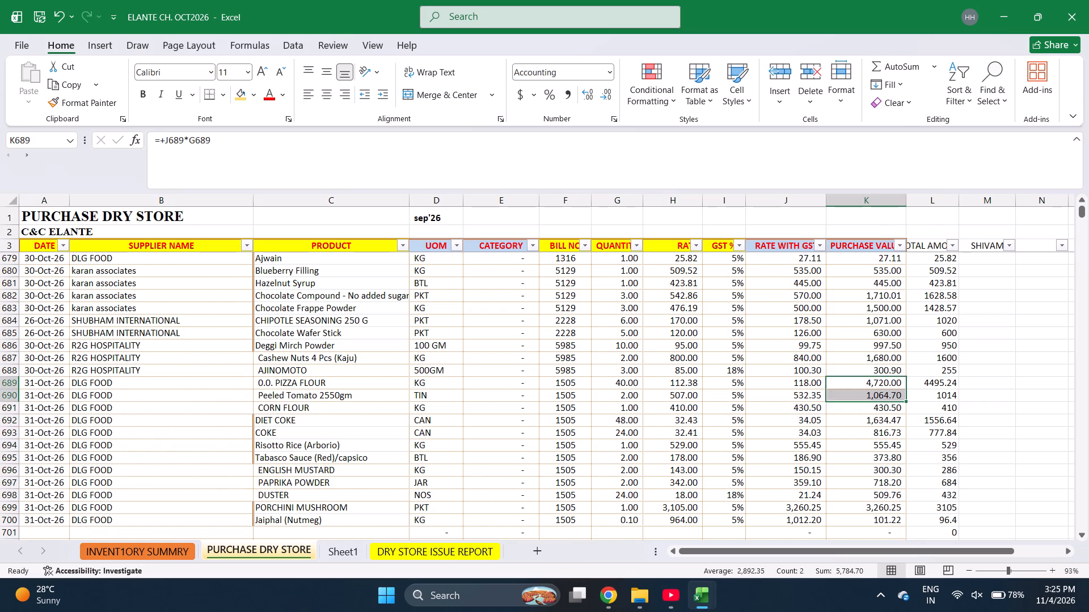
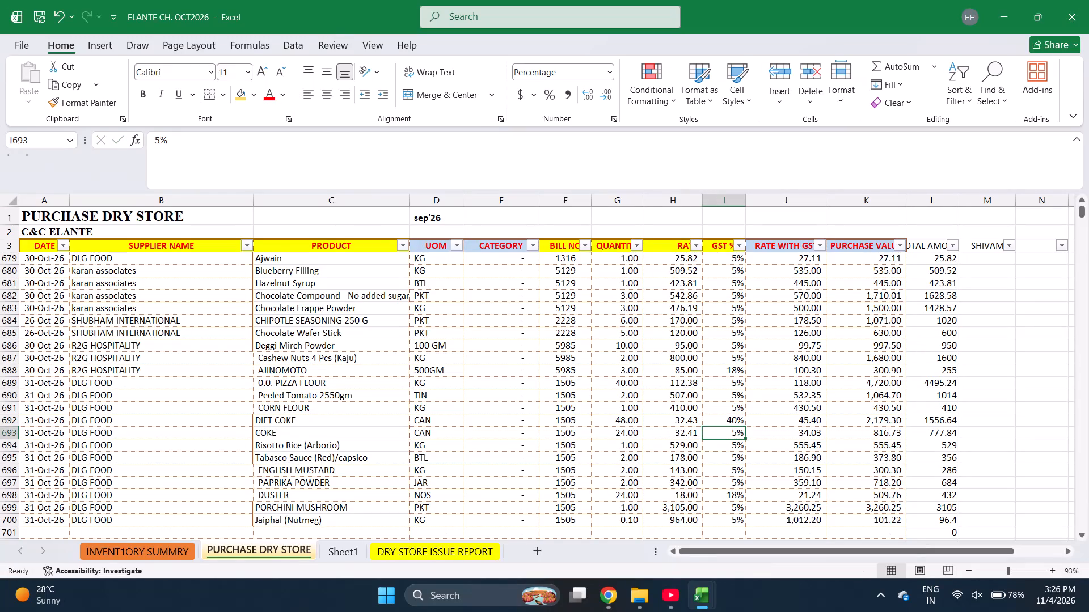
Select the purchase values of the DLG FOOD bill 1505 rows again, starting at the 0.0. PIZZA FLOUR row 689, to recheck their sum.
key(Up)
key(Up)
key(Up)
key(Right)
key(Right)
key(shift+Down)
key(shift+Down)
key(shift+Down)
key(shift+Down)
key(shift+Down)
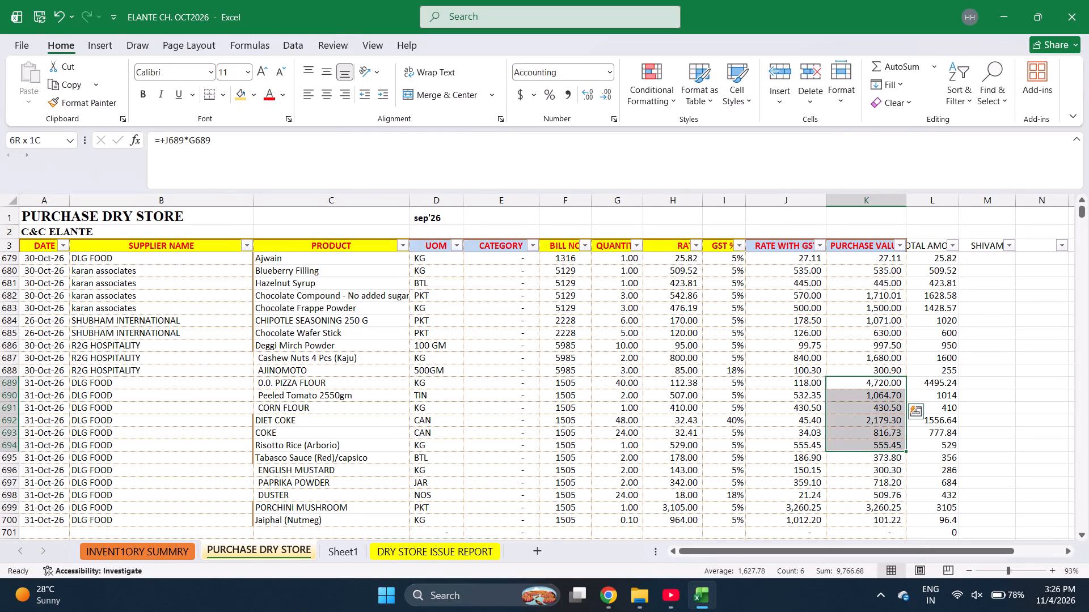
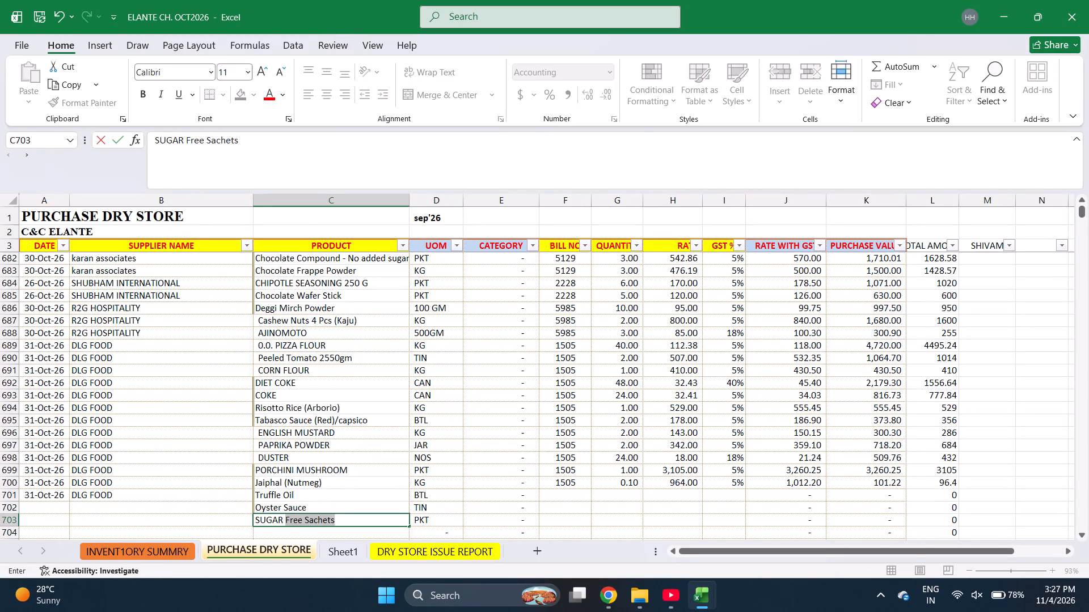
Reduce the product entry in row 703, below Oyster Sauce, to SUGAR without the suggested Free Sachets ending.
key(space)
key(space)
key(BackSpace)
key(BackSpace)
key(BackSpace)
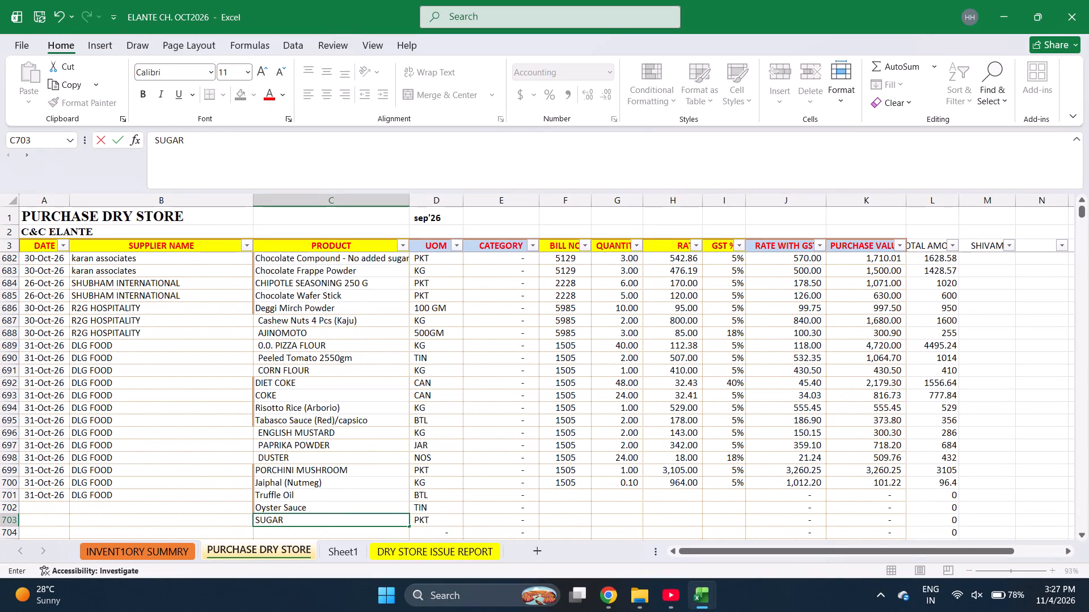
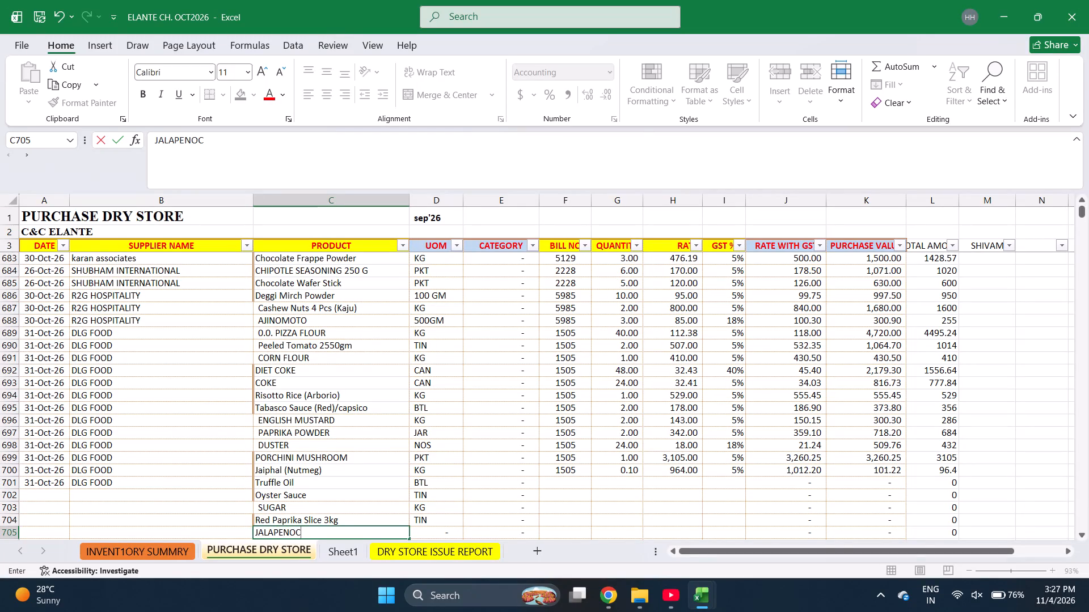
Correct the product entry in row 705, below Red Paprika Slice 3kg, and continue it as JALAPENO SLI.
key(BackSpace)
key(space)
text(SLI)
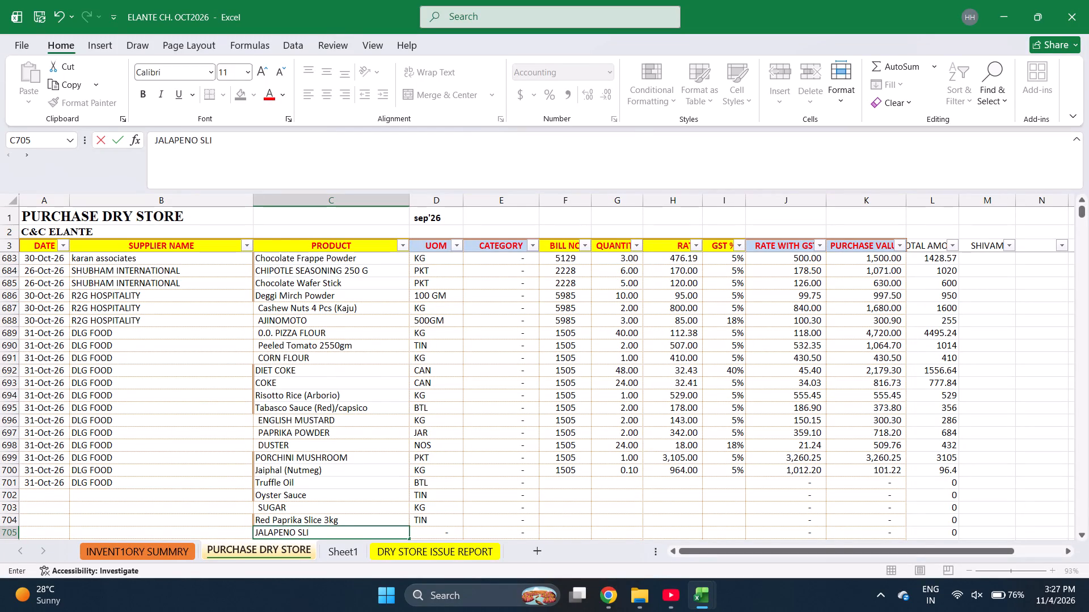
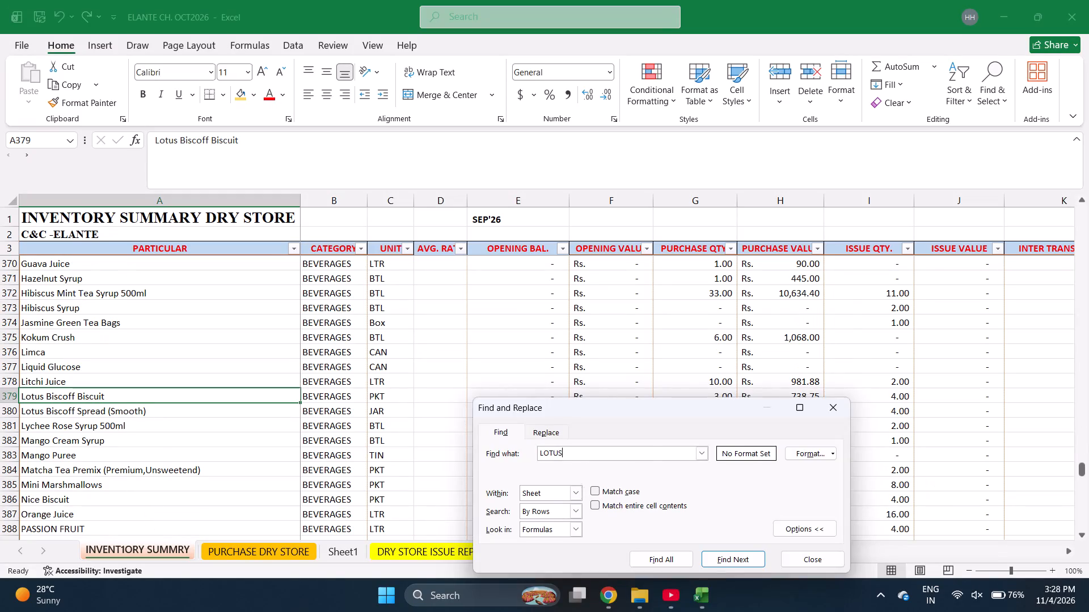
Copy the Lotus Biscoff Biscuit item name from the inventory summary into the product cell of row 706 in PURCHASE DRY STORE.
key(ctrl+c)
key(ctrl+Page_Down)
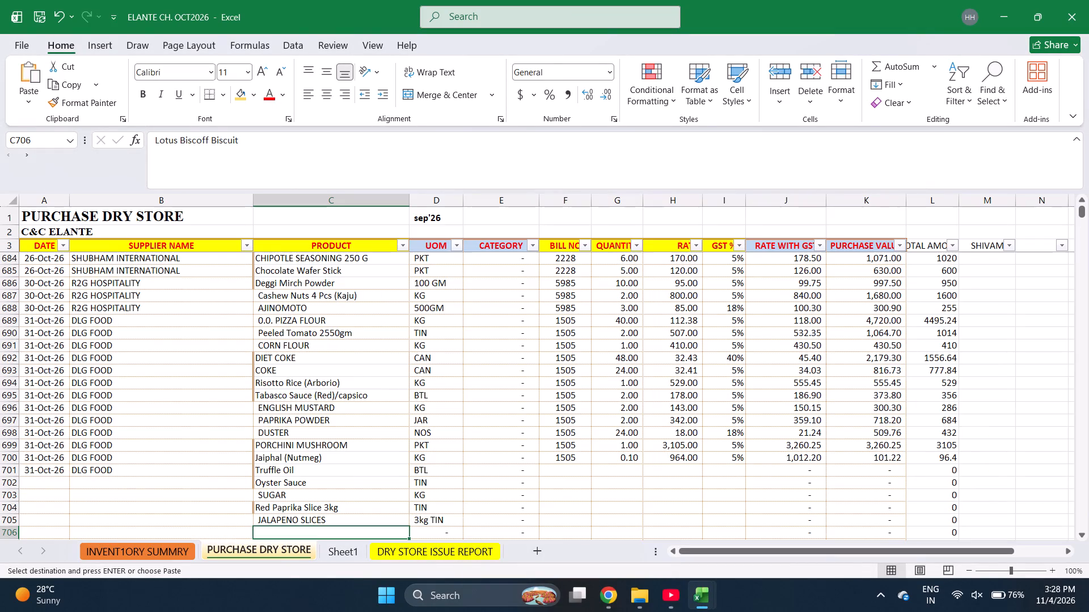
key(Return)
Select the newly added product names, starting with Truffle Oil in row 701 and extending down through Oyster Sauce.
key(Left)
key(ctrl+Up)
key(Right)
key(shift+Down)
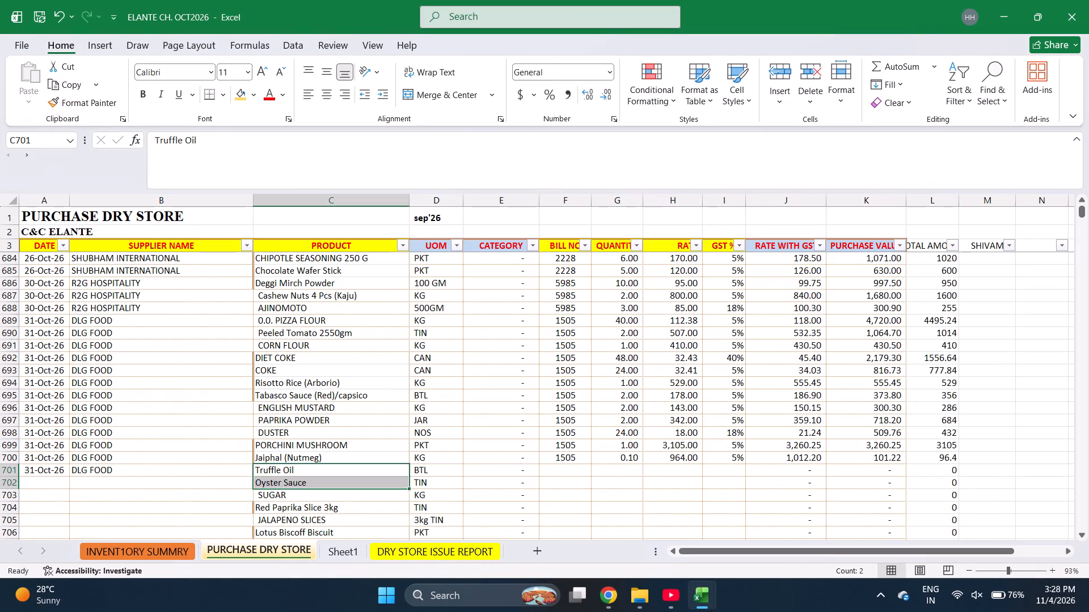
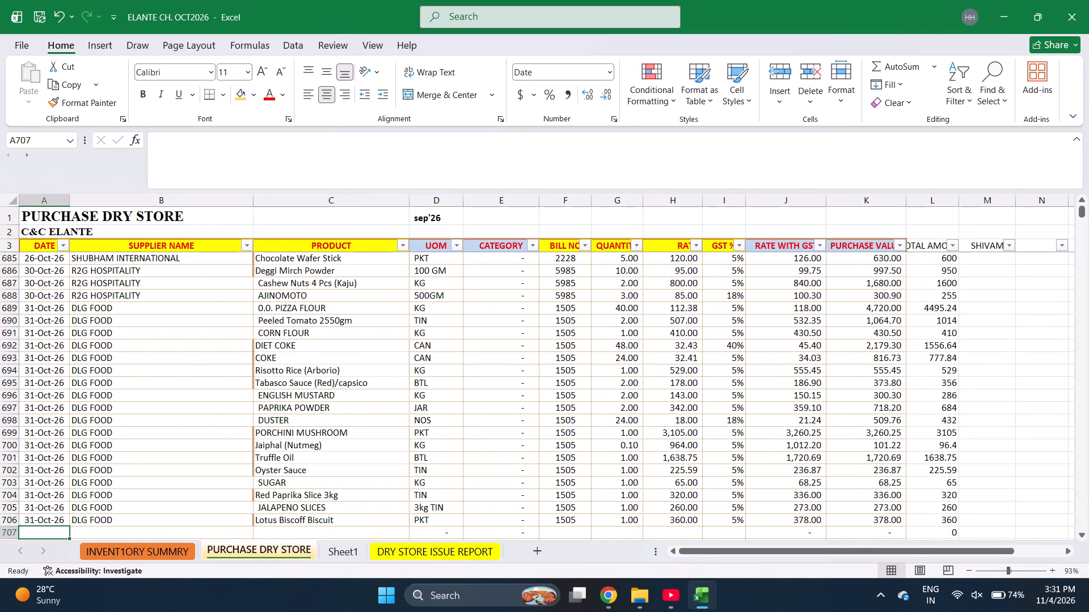
Start a new purchase entry in row 707 with the date 31-Oct-26 and the supplier R2G HOSPITALITY.
key(ctrl+d)
key(Right)
text(R)
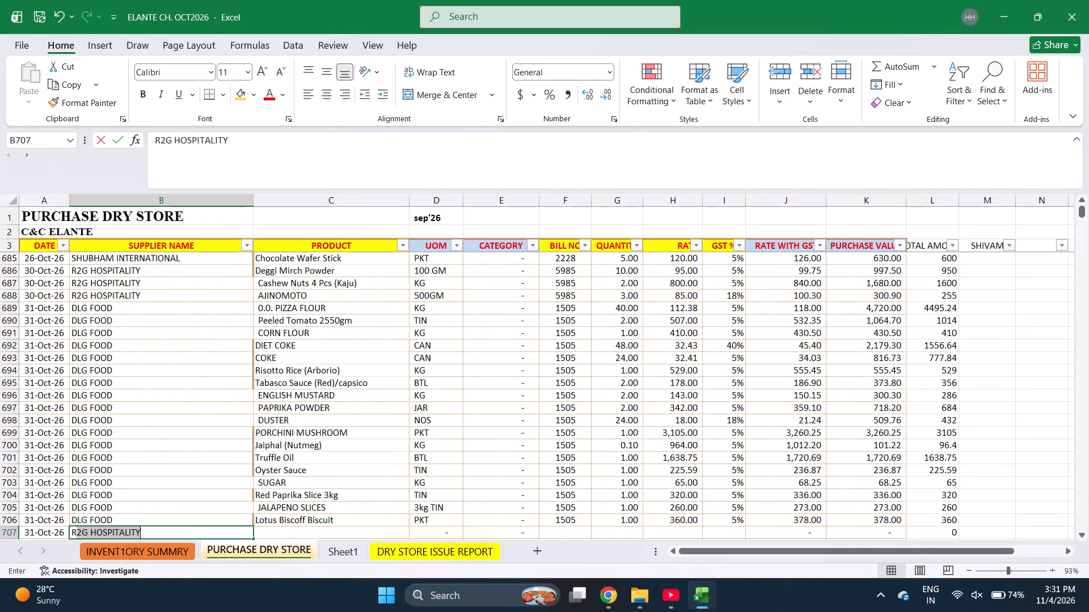
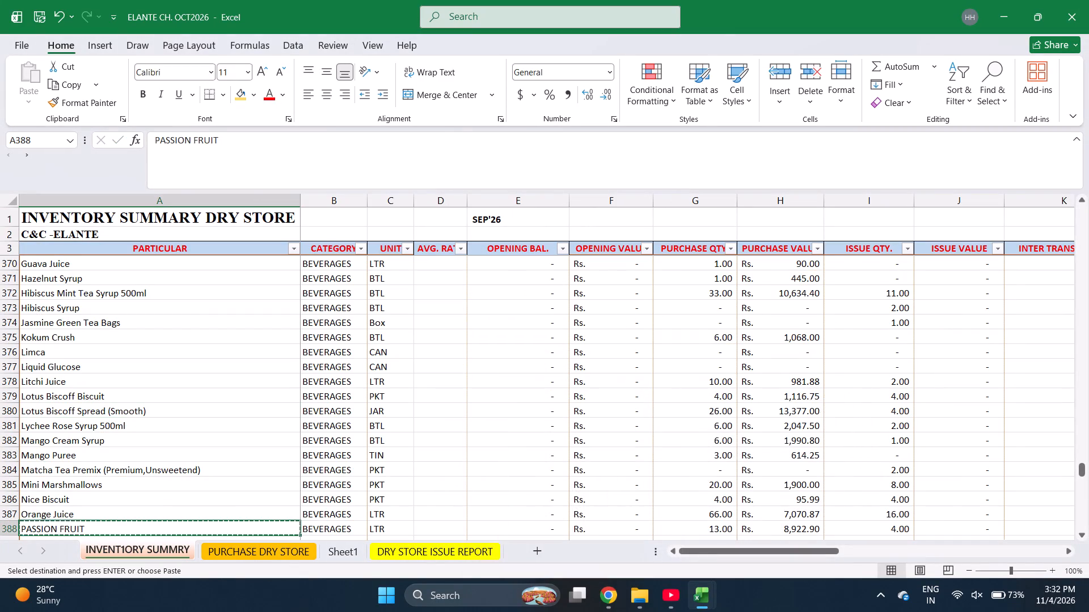
Paste the copied PASSION FRUIT item name into the product cell of row 712 in the PURCHASE DRY STORE sheet.
key(ctrl+Page_Down)
key(Return)
key(Left)
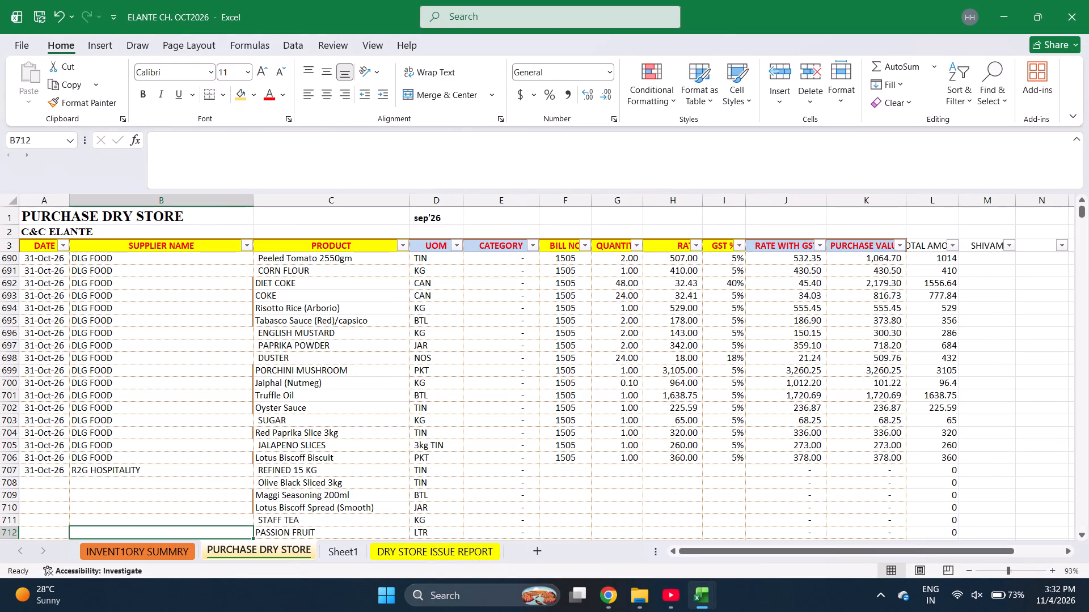
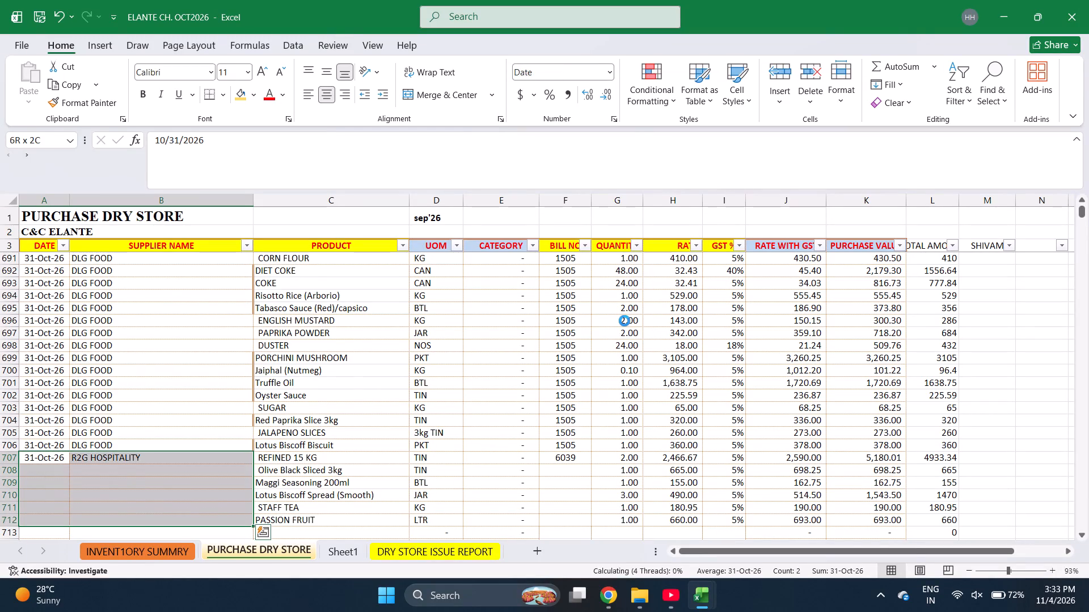
Fill bill number 6039 down the R2G HOSPITALITY rows from row 707 through row 712.
key(Down)
key(ctrl+Right)
key(Right)
key(Up)
key(shift+Down)
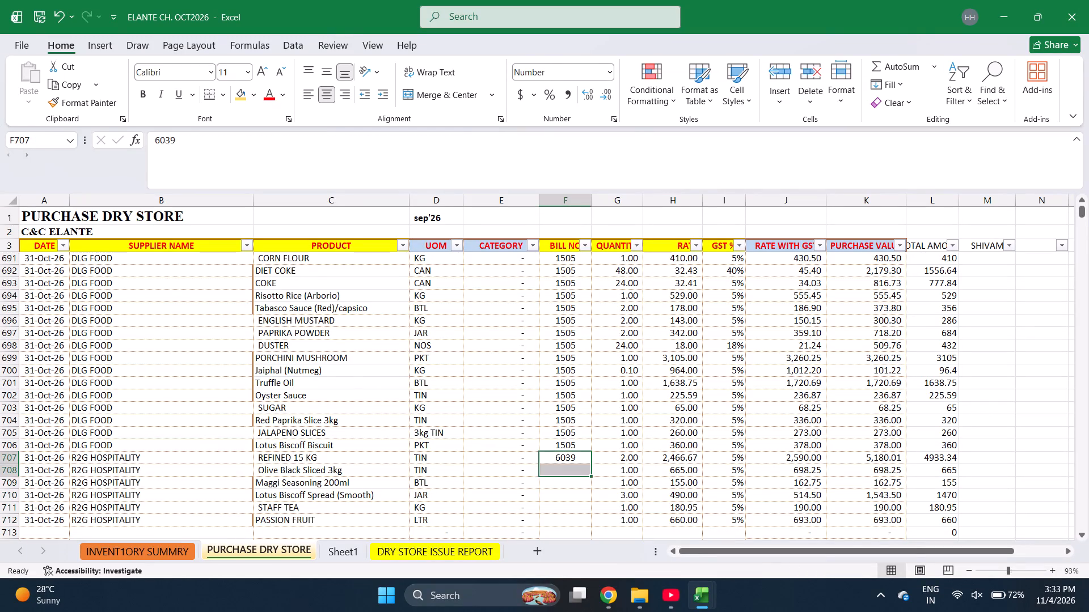
key(shift+Down)
key(shift+Down)
key(shift+Down)
key(shift+Down)
key(ctrl+d)
Select the R2G HOSPITALITY purchase values starting at row 707 to check the total of bill 6039.
key(Right)
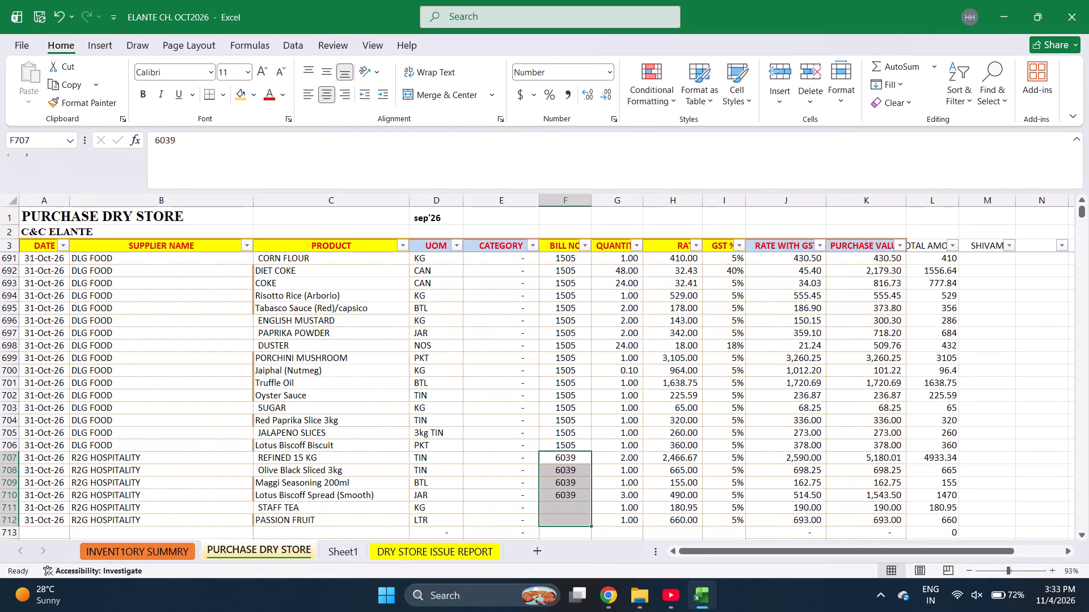
key(Right)
key(Right)
key(Right)
key(Right)
key(shift+Down)
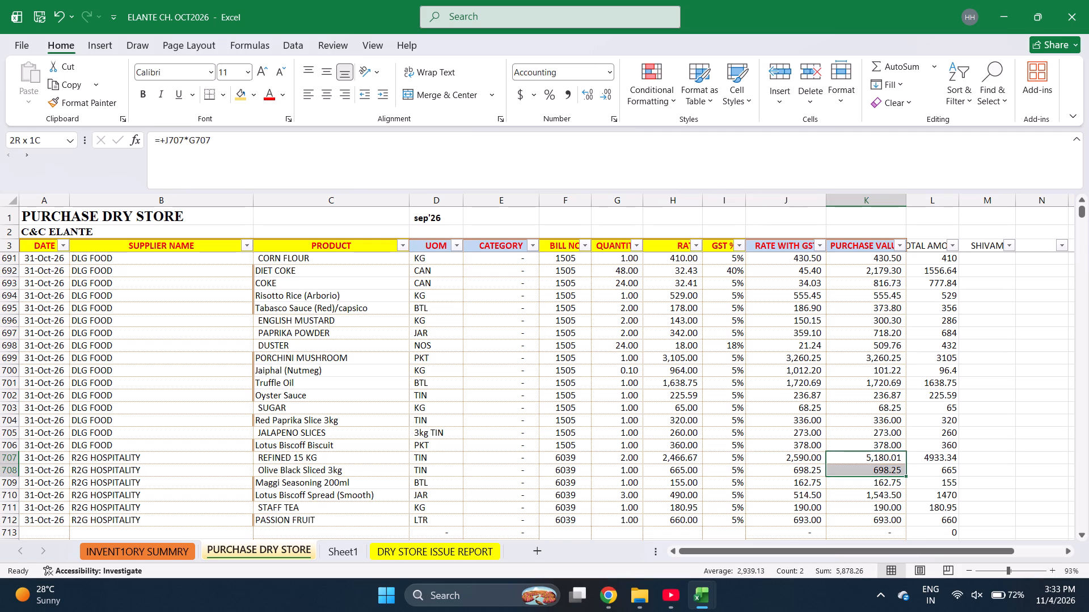
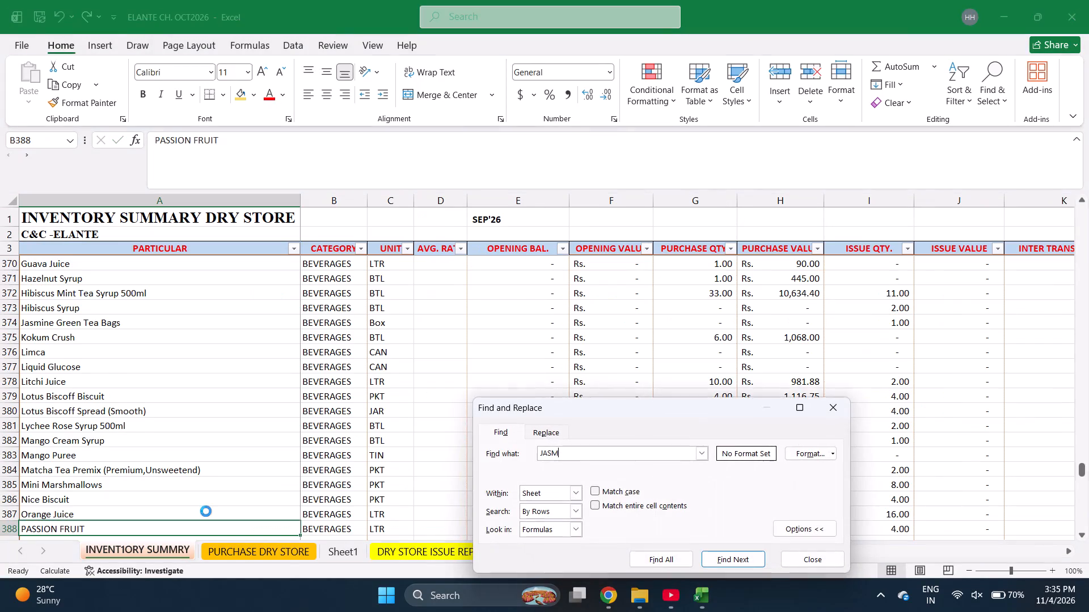
Copy the matched item name Jasmine Rice from the inventory summary for the R2G HOSPITALITY entry in row 713 of PURCHASE DRY STORE.
key(Escape)
key(ctrl+c)
key(ctrl+Page_Down)
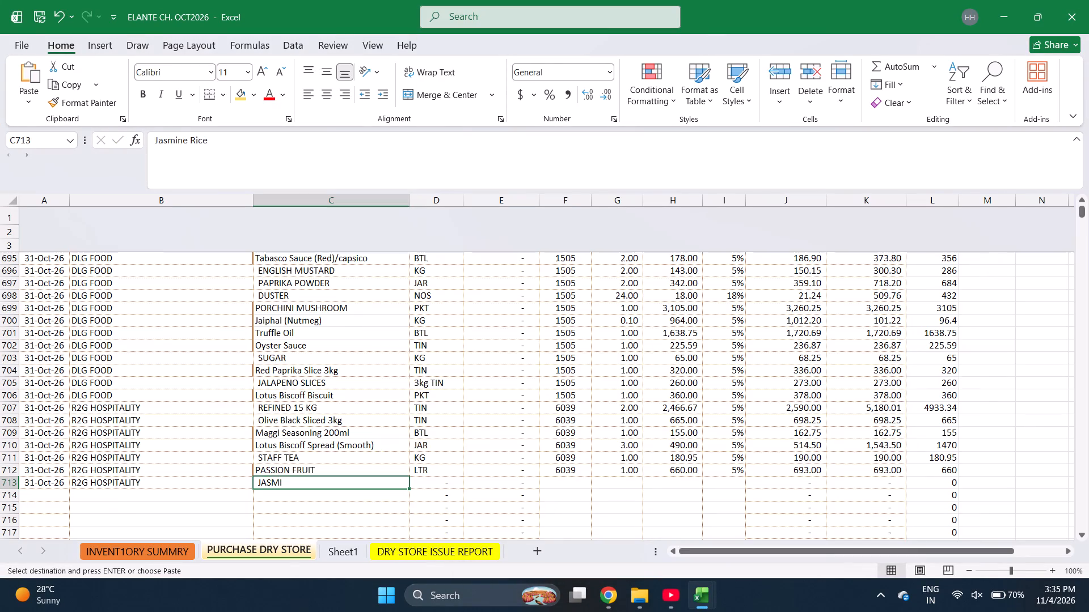
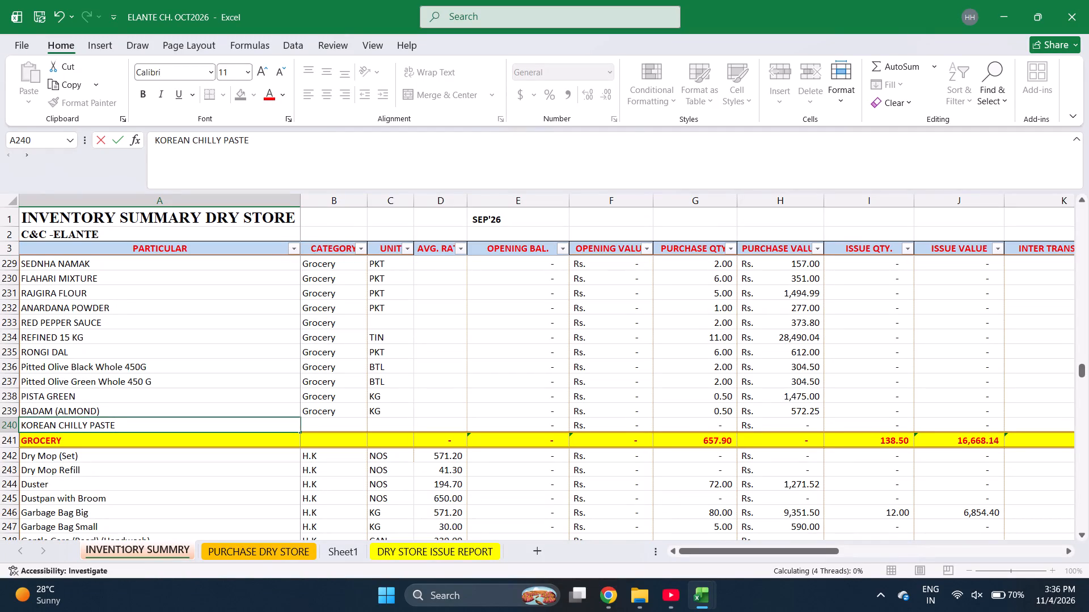
Complete the new item name KOREAN CHILLY PASTE in row 240 of the inventory summary and move to its category cell.
key(ctrl+d)
key(Right)
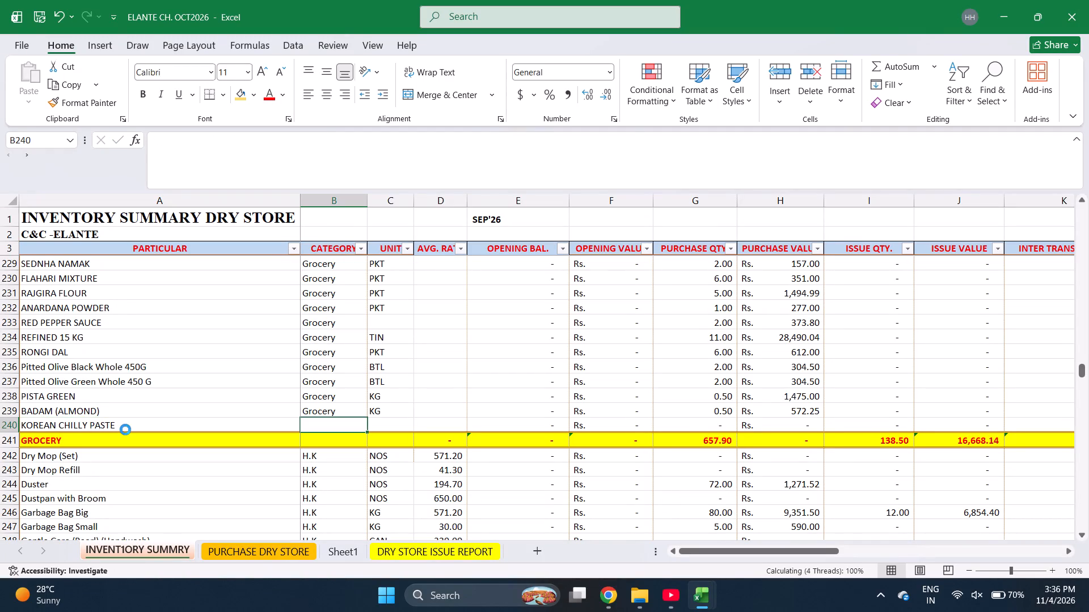
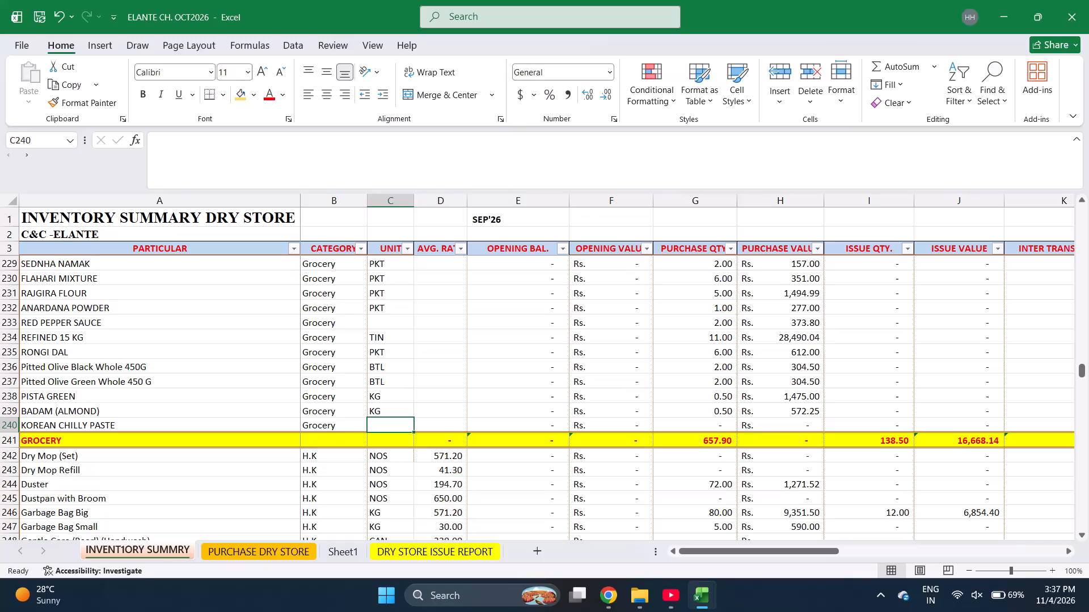
Enter PCS as the unit for KOREAN CHILLY PASTE in row 240 of the inventory summary.
text(PV)
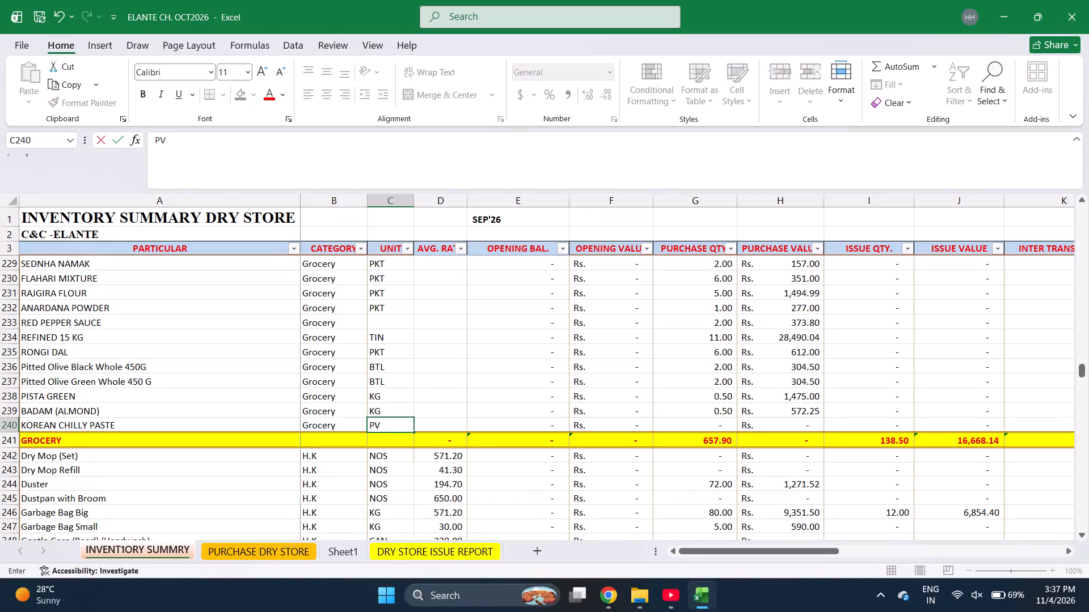
key(BackSpace)
text(CS)
key(Return)
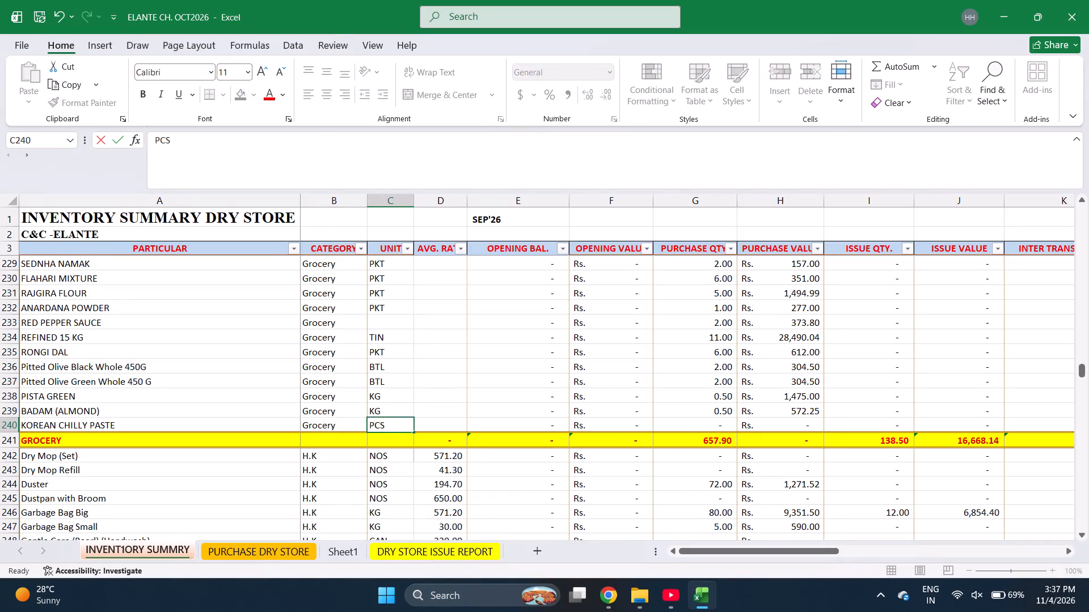
Copy the item name KOREAN CHILLY PASTE from the inventory summary for use in the PURCHASE DRY STORE sheet.
key(Up)
key(Left)
key(Left)
key(ctrl+c)
key(ctrl+Page_Down)
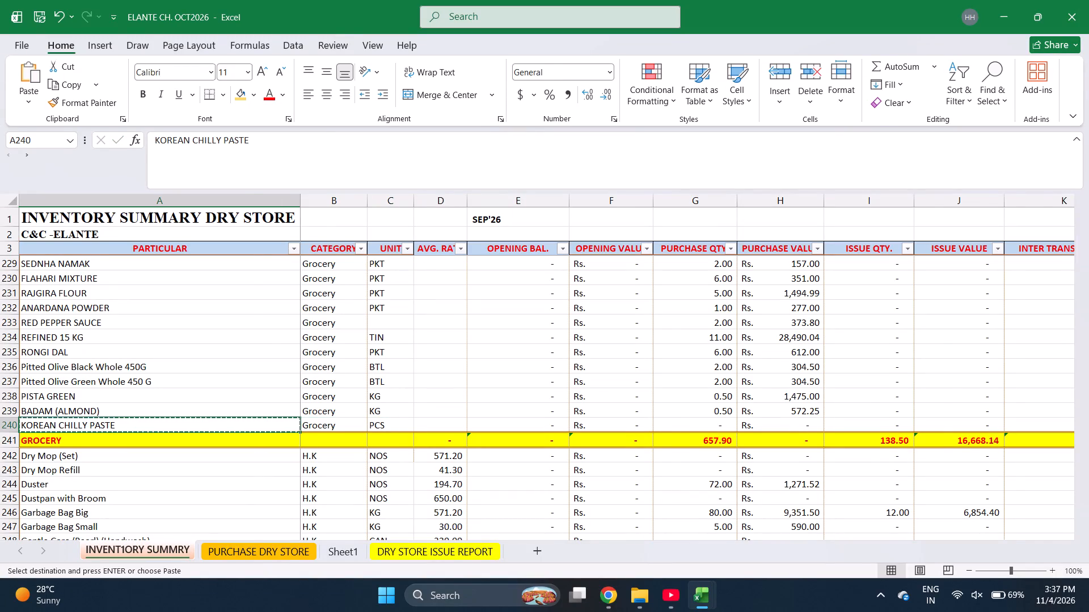
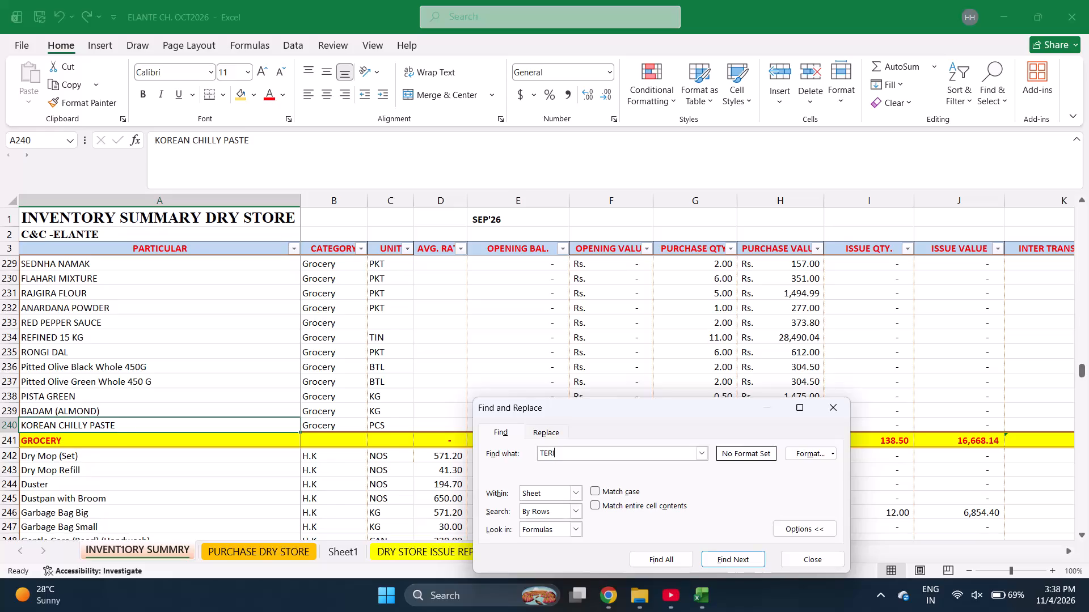
Copy the item name Teriyaki Sauce from the inventory summary and go to the PURCHASE DRY STORE sheet.
key(Escape)
key(ctrl+c)
key(ctrl+Page_Down)
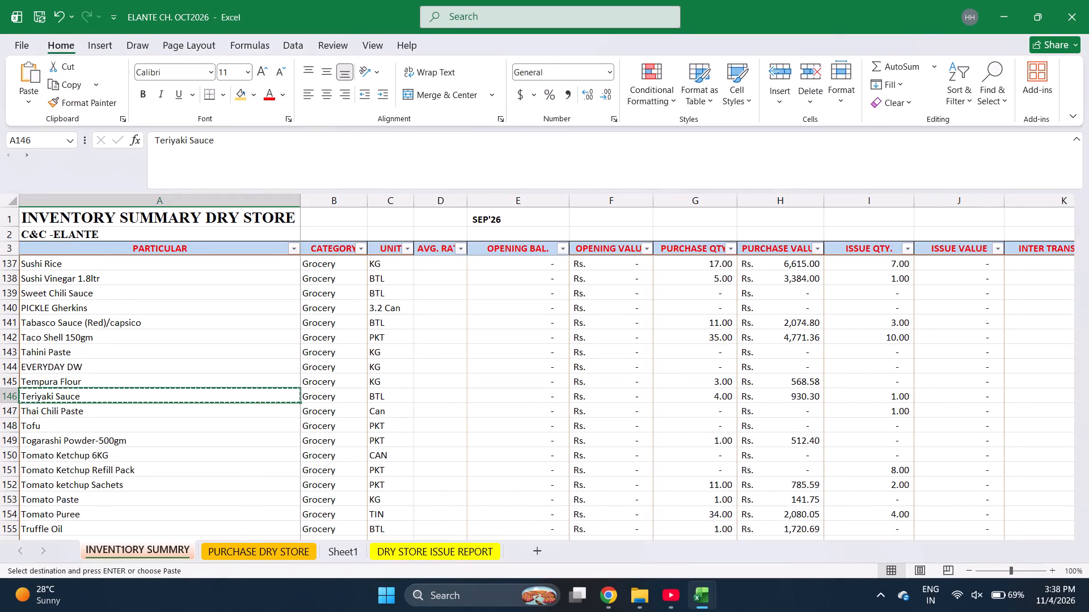
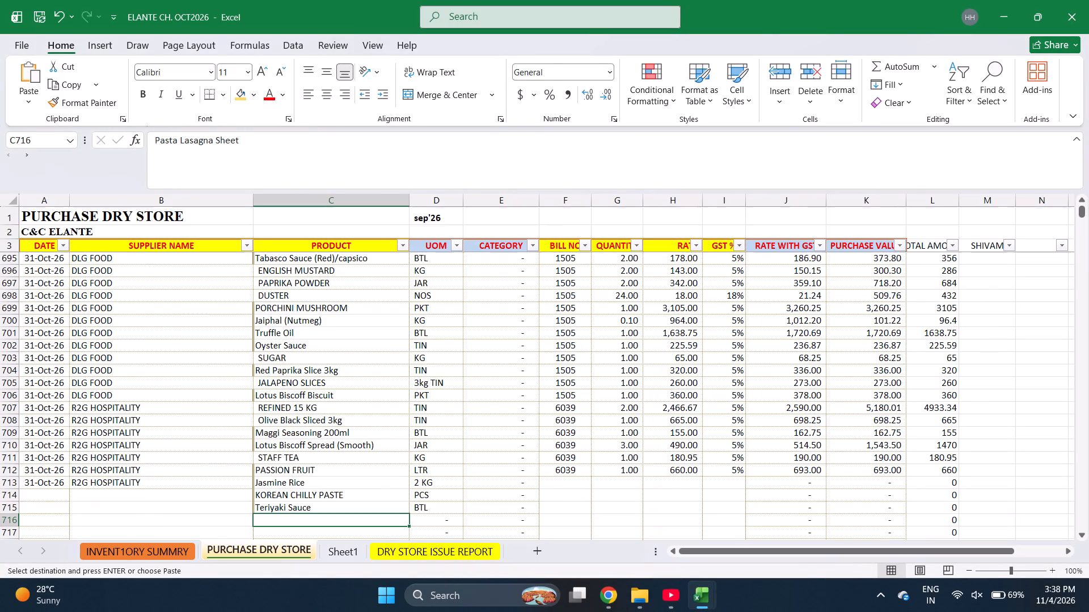
Paste the copied item name Pasta Lasagna Sheet into the product cell below Teriyaki Sauce and return to the Jasmine Rice product cell.
key(Return)
key(Left)
key(ctrl+Up)
key(Right)
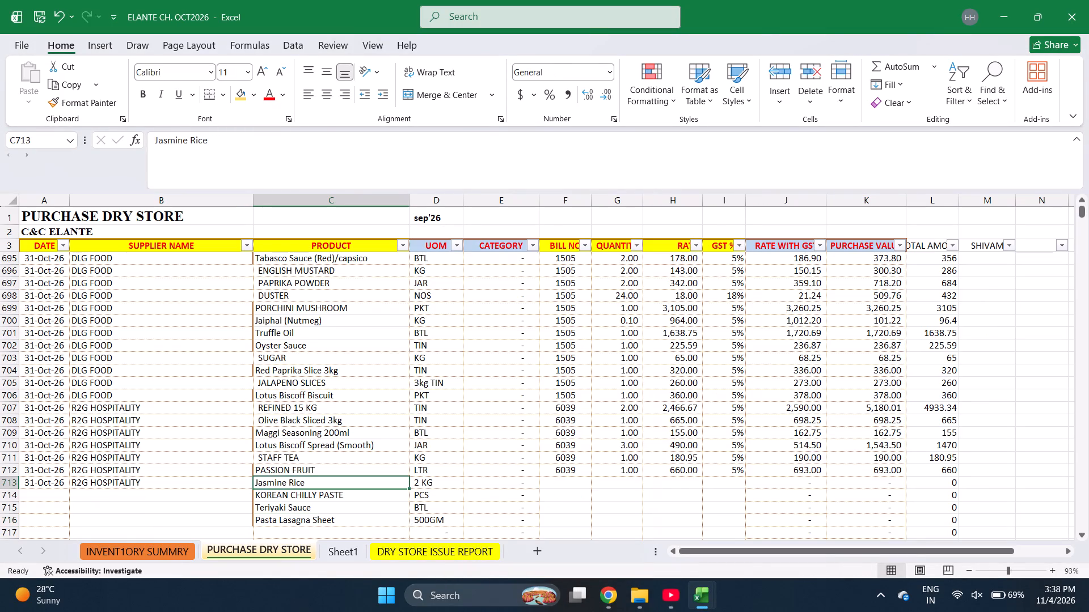
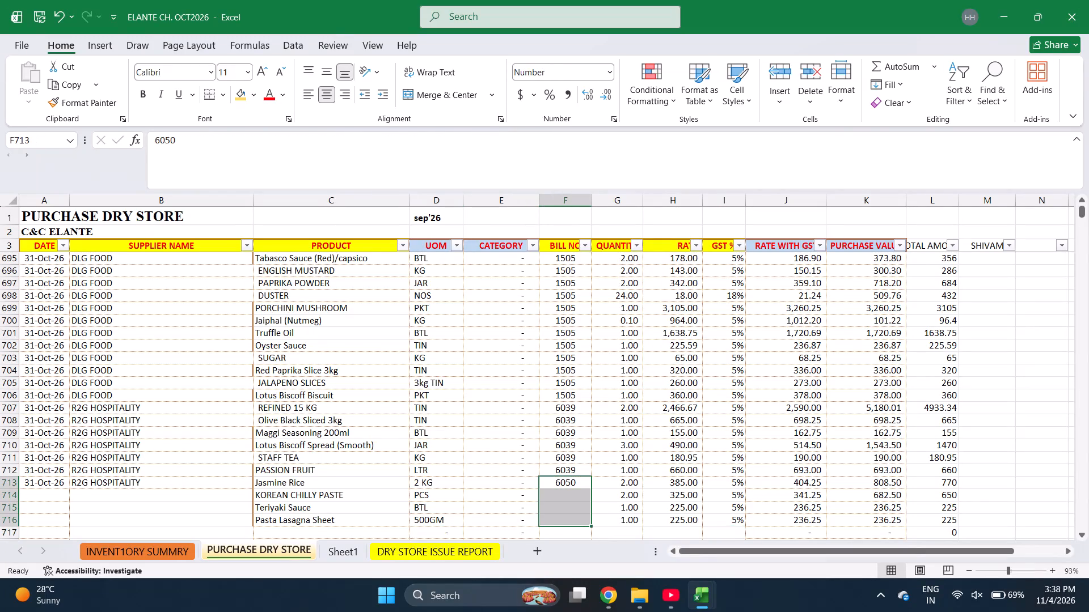
Fill bill number 6050 down from the Jasmine Rice row through the Pasta Lasagna Sheet row.
key(ctrl+d)
Fill the date 31-Oct-26 and supplier R2G HOSPITALITY down from the Jasmine Rice row through the Pasta Lasagna Sheet row.
key(ctrl+Left)
key(shift+Right)
key(shift+Down)
key(shift+Down)
key(shift+Down)
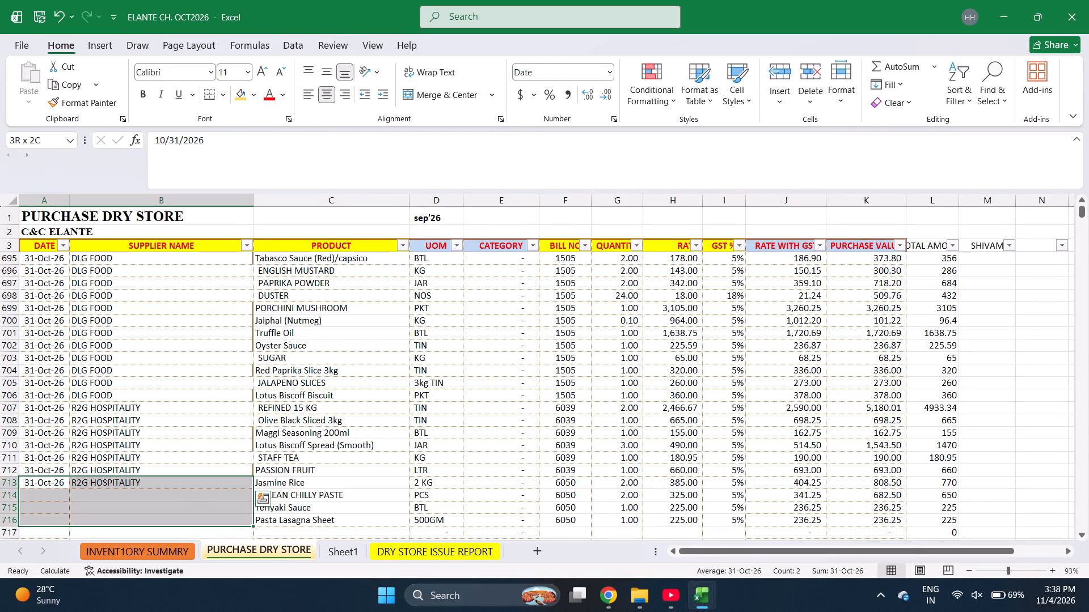
key(shift+Down)
key(shift+Up)
key(ctrl+d)
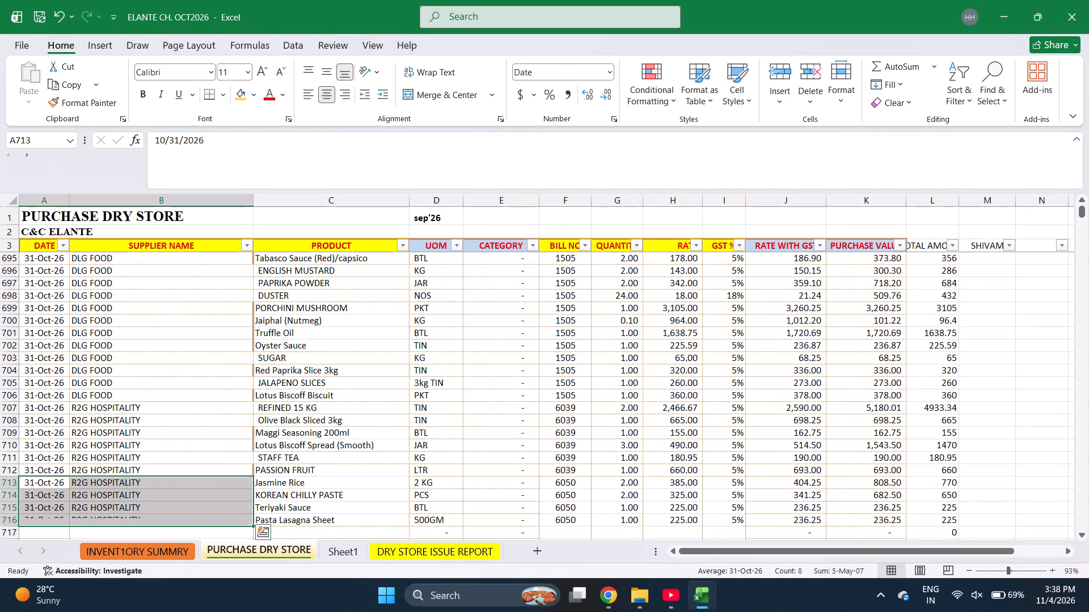
Go to the purchase value of the Jasmine Rice row to check the bill 6050 amounts.
key(Right)
key(Right)
key(Right)
key(Right)
key(Right)
key(Right)
key(Right)
key(Right)
key(Right)
key(Right)
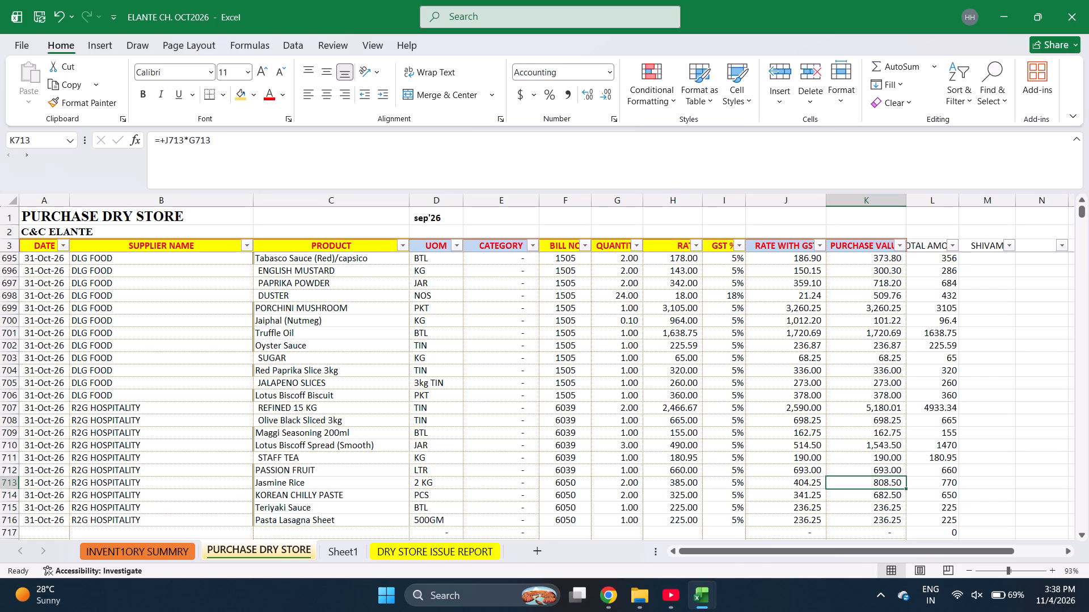
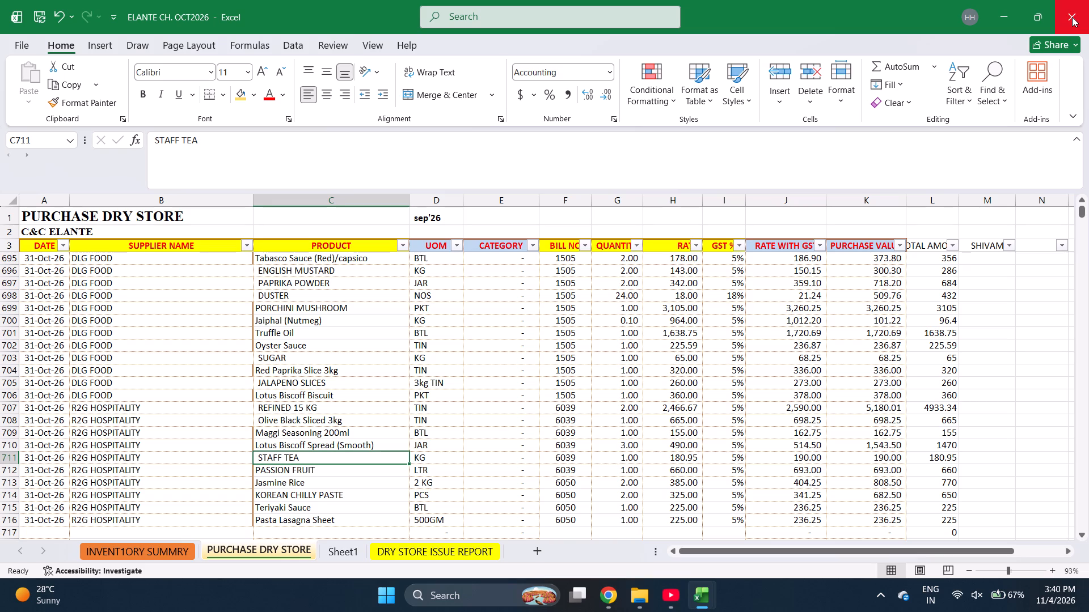
Close the ELANTE CH. OCT2026 workbook.
click(1072, 17)
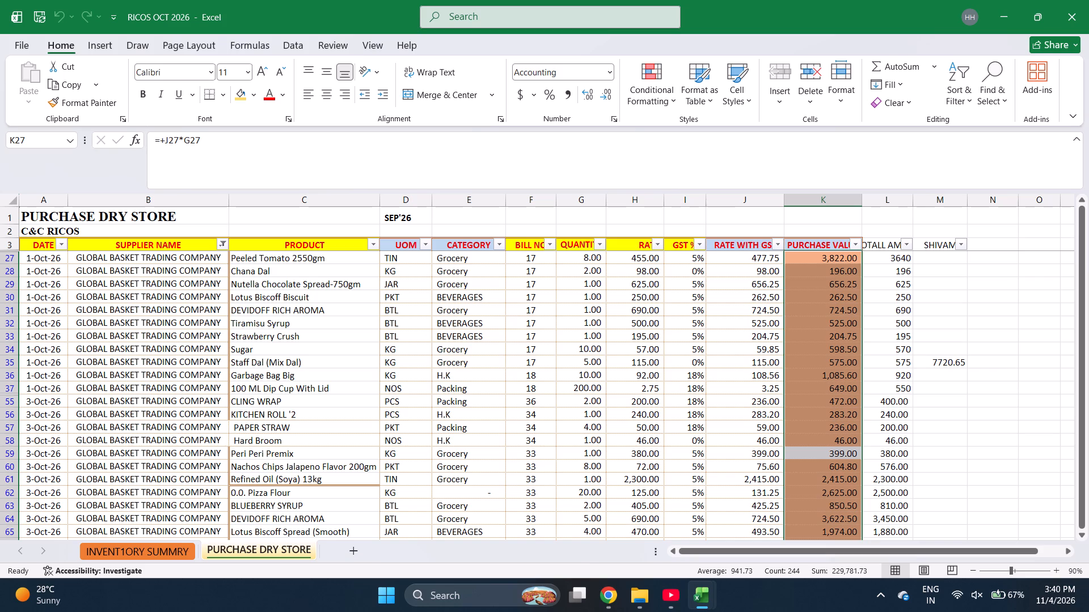
Look through the filtered GLOBAL BASKET TRADING COMPANY purchase rows in the RICOS OCT 2026 workbook, from early October towards the late-October bills.
click(316, 416)
key(Down)
key(Down)
key(Down)
key(Down)
key(Down)
key(Down)
key(Down)
key(Down)
key(Down)
key(Down)
key(Down)
key(Down)
key(Down)
key(Down)
key(Down)
key(Down)
key(Down)
key(Down)
key(Down)
key(Down)
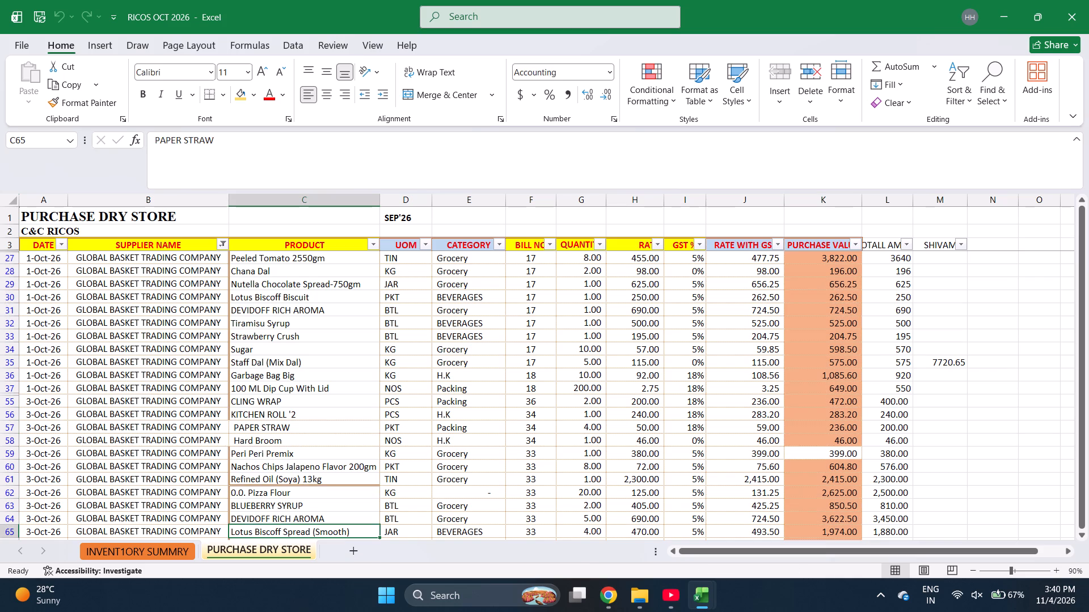
scroll(316, 416, down, 2)
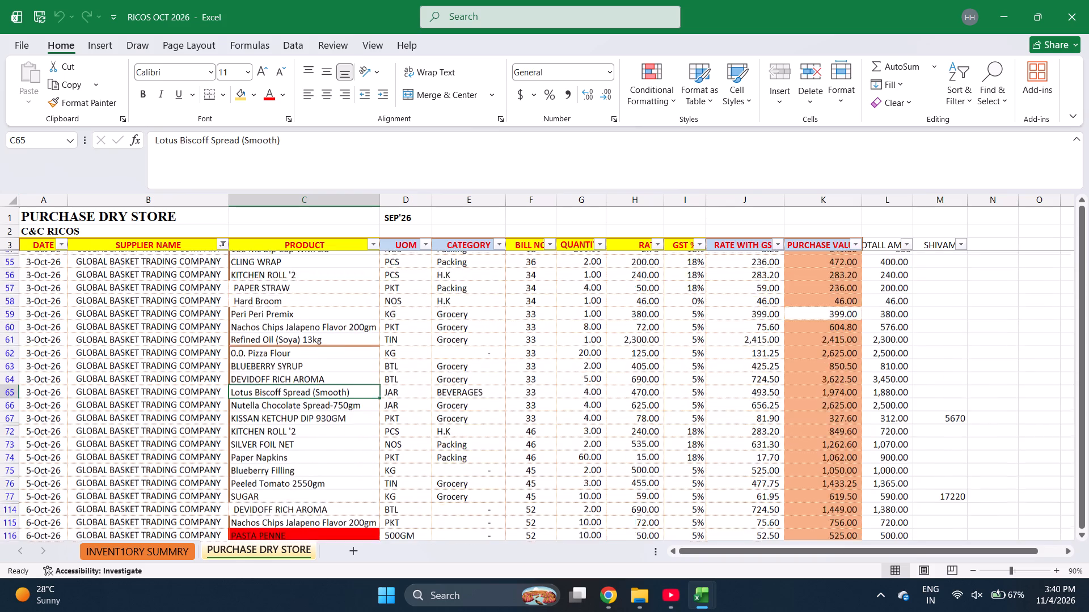
scroll(316, 416, down, 6)
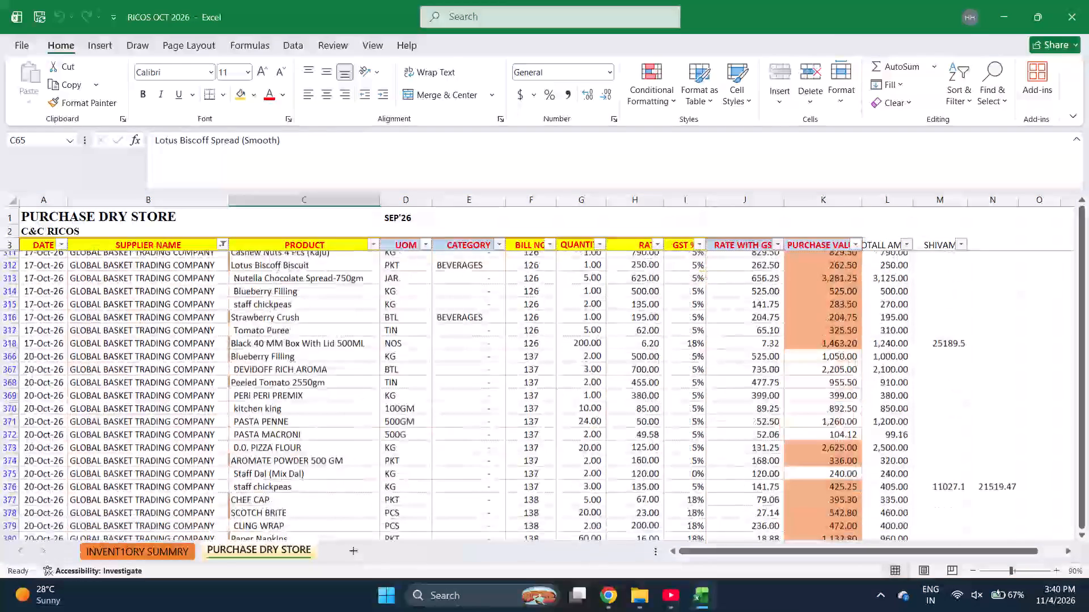
scroll(316, 416, down, 1)
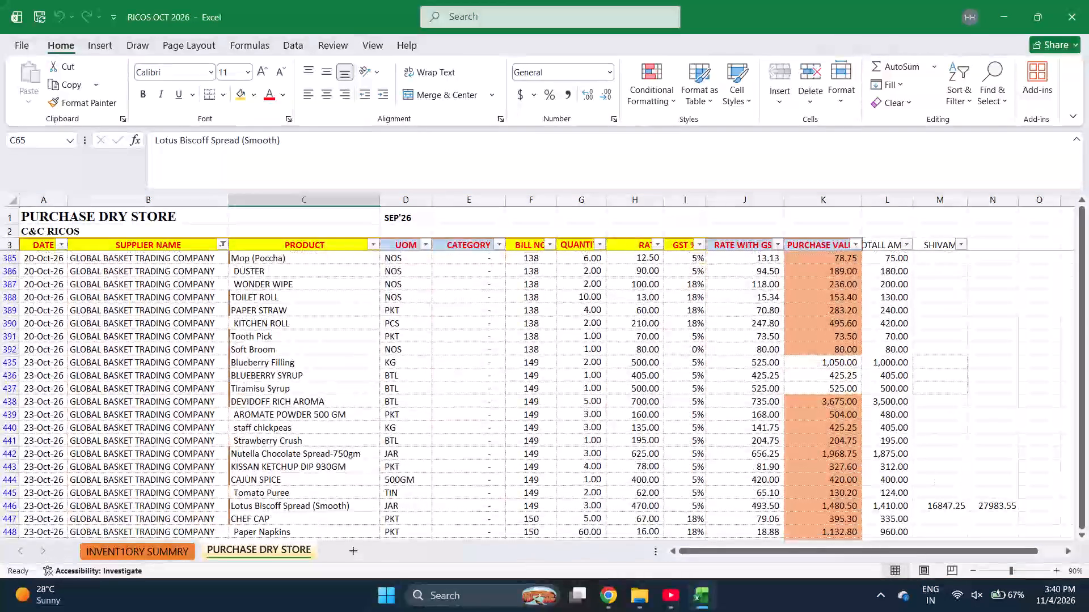
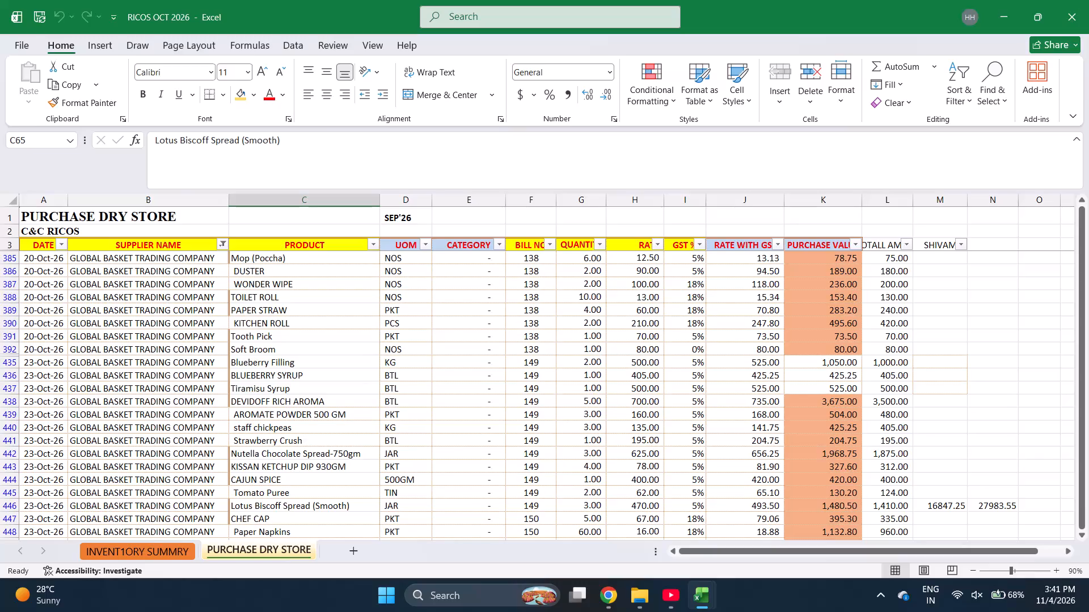
Filter the supplier names with the search term HYP so only the HYPERPURE purchase rows are listed.
click(222, 244)
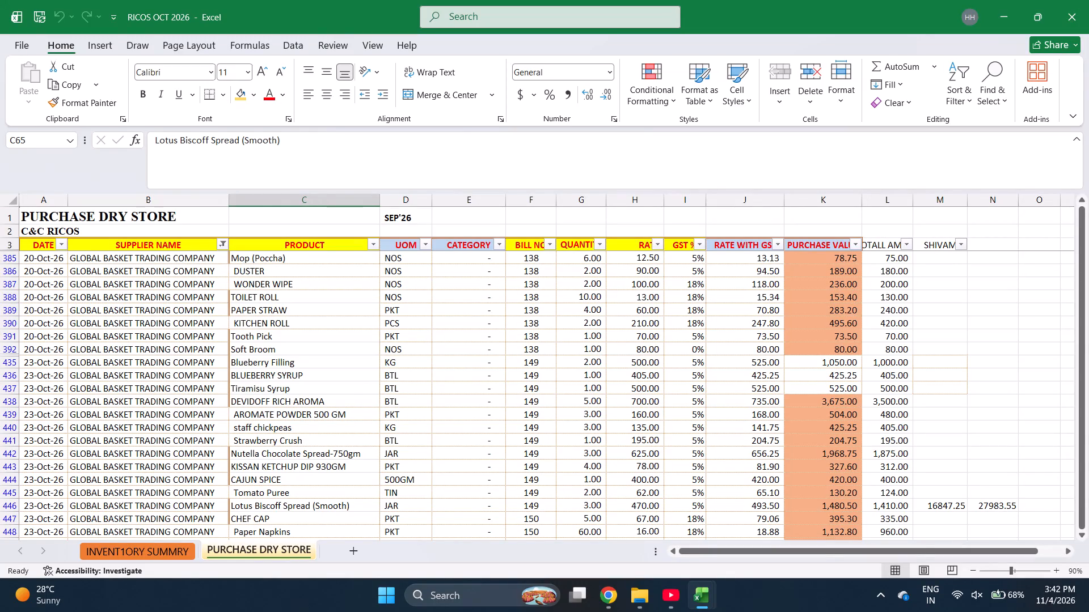
text(EHYPO)
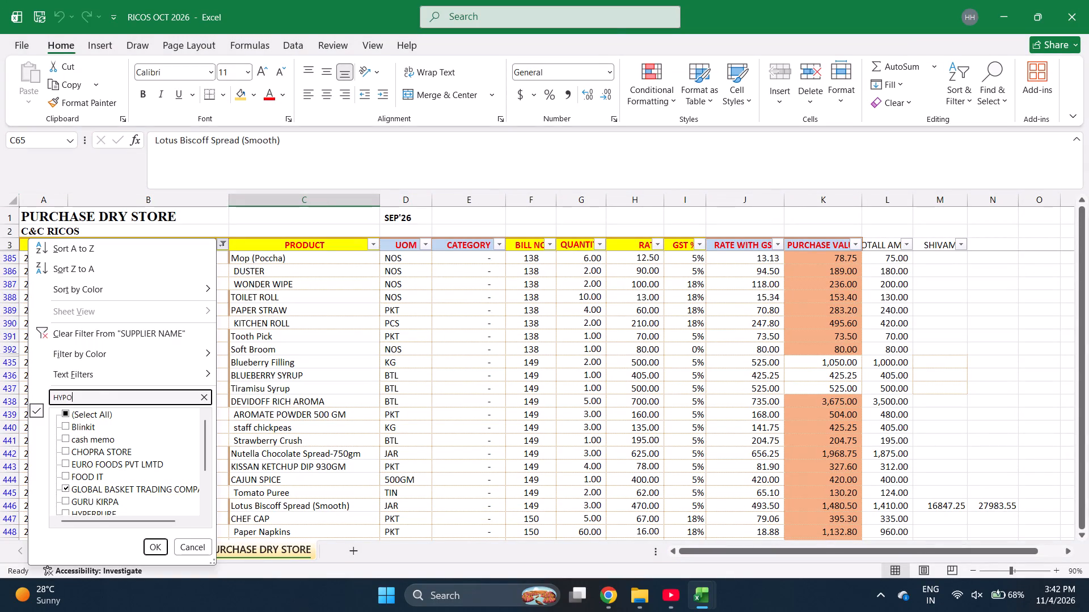
key(BackSpace)
key(Return)
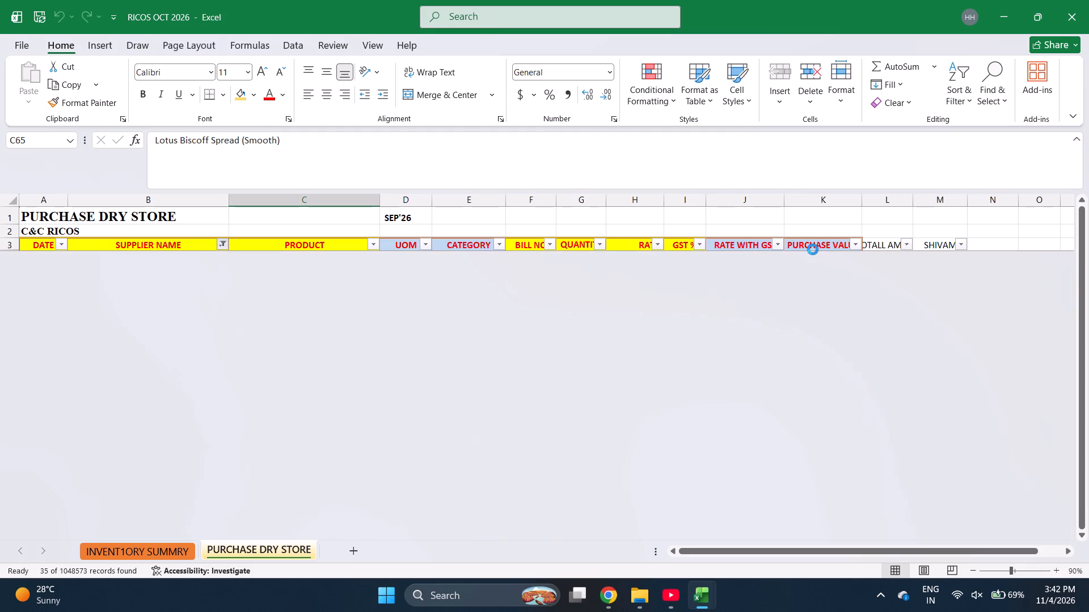
Look through the filtered HYPERPURE purchase rows and check which bill numbers they contain.
click(813, 249)
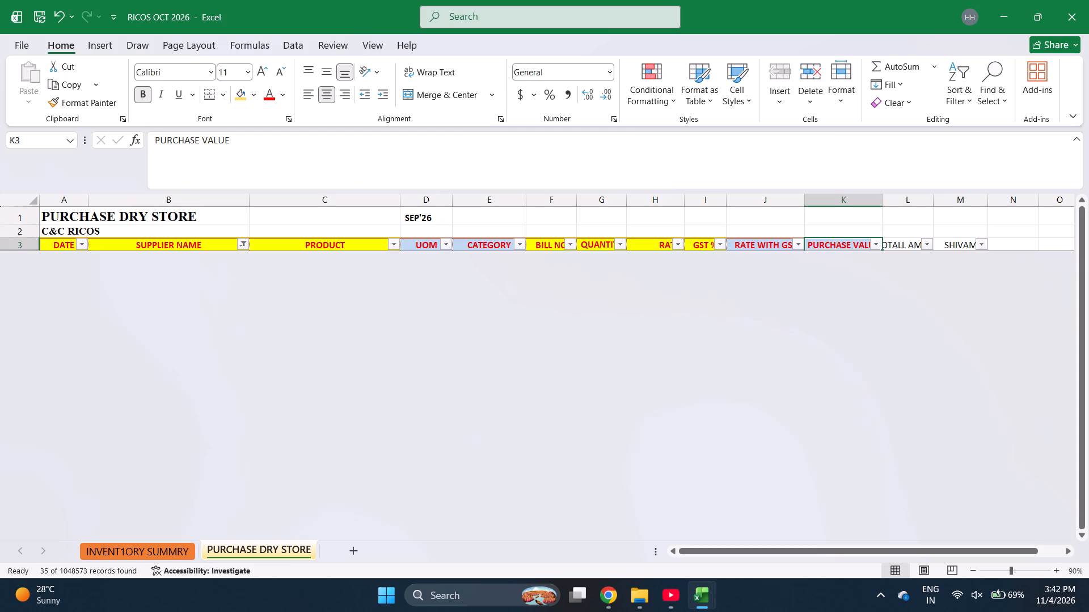
scroll(841, 328, up, 1)
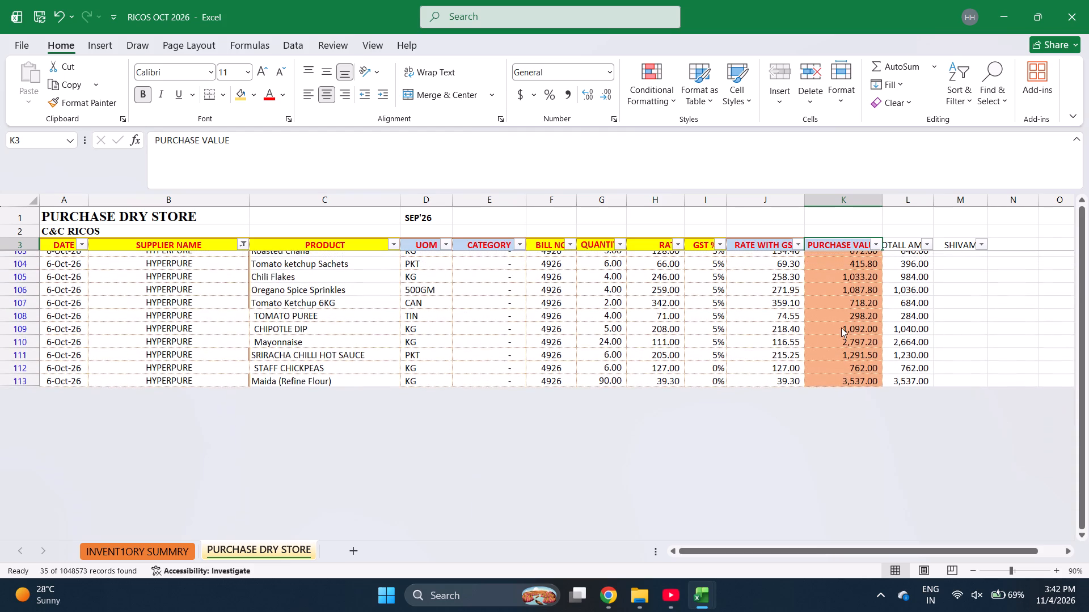
key(Down)
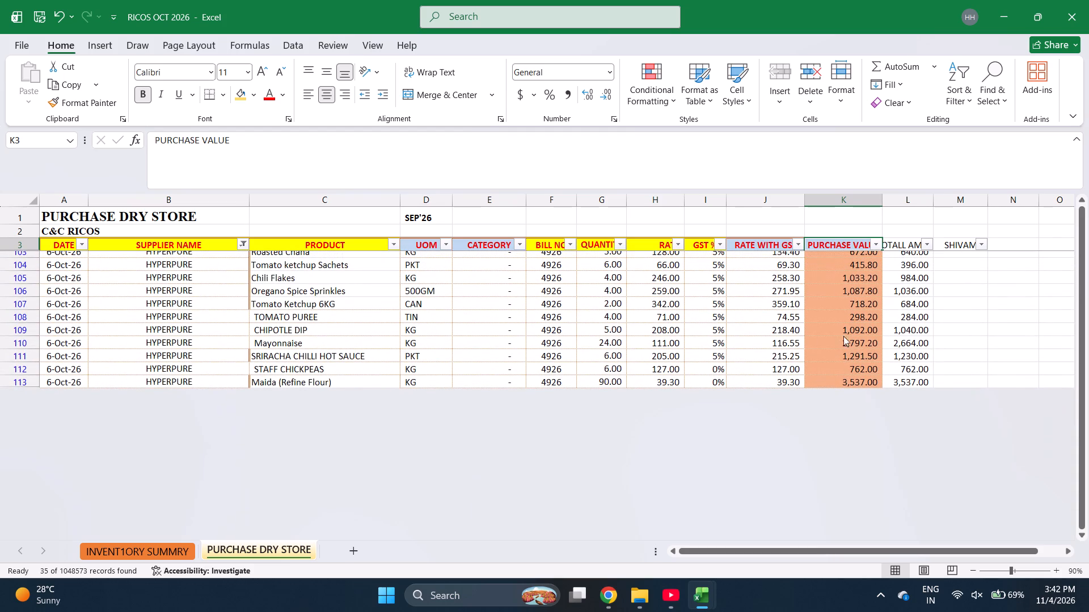
key(Up)
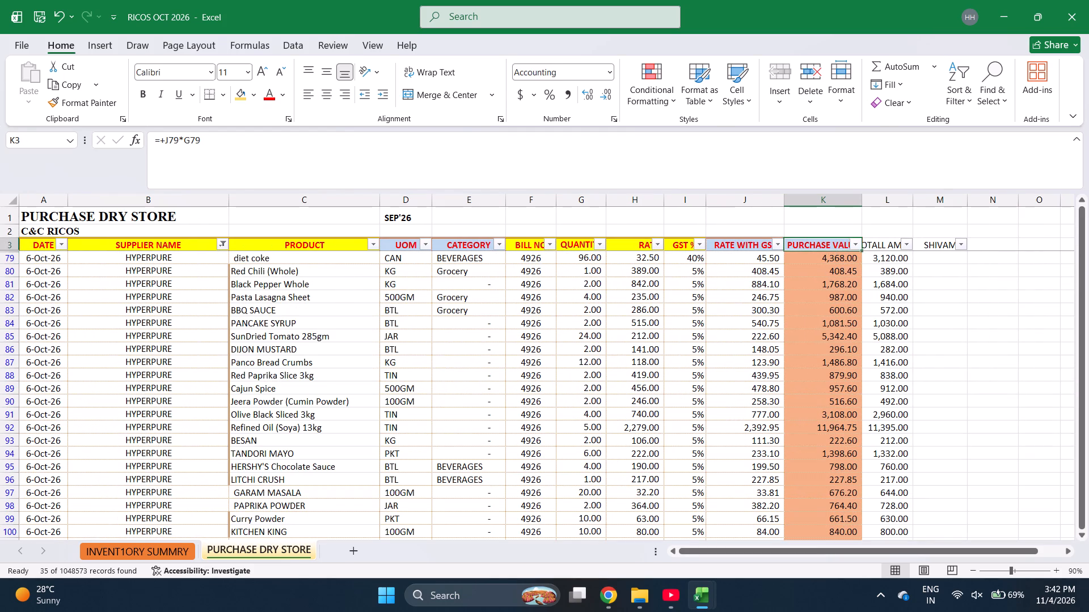
key(Down)
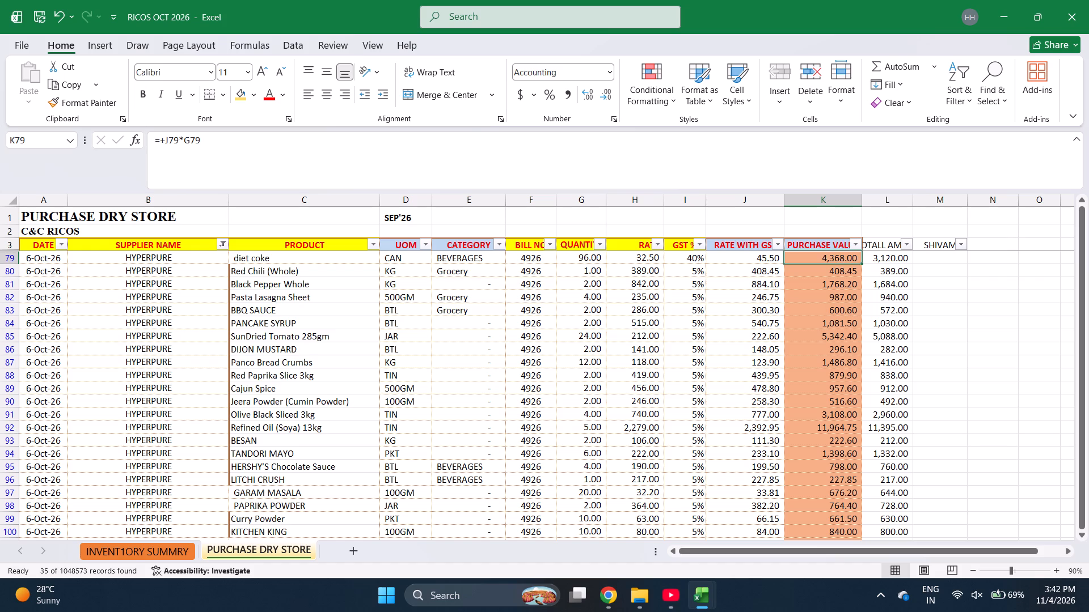
key(Up)
key(Down)
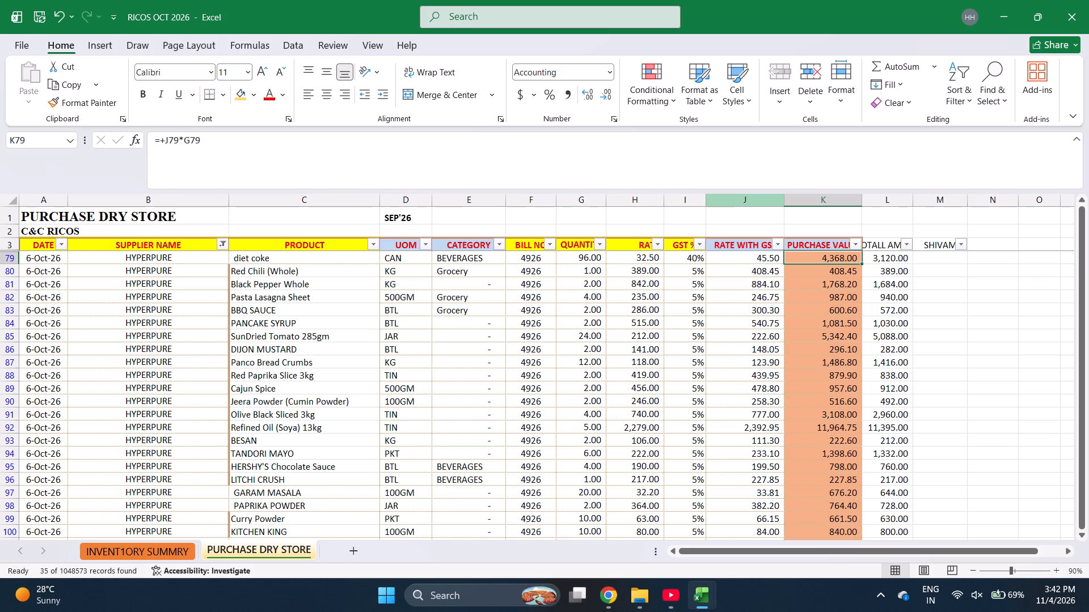
click(551, 248)
key(e)
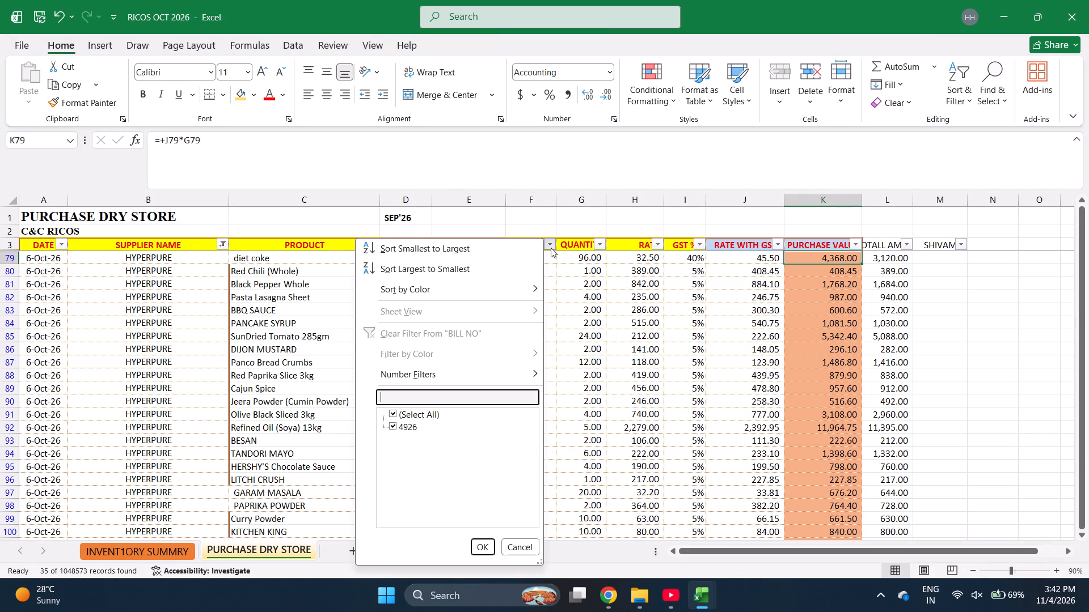
key(Escape)
scroll(515, 343, down, 2)
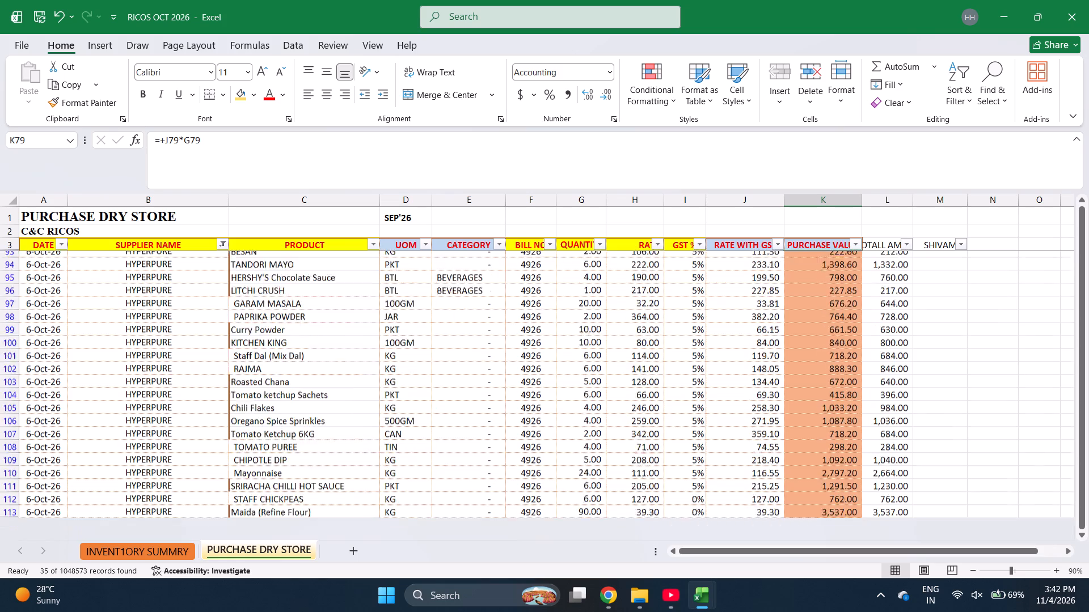
scroll(515, 343, down, 1)
scroll(515, 343, up, 3)
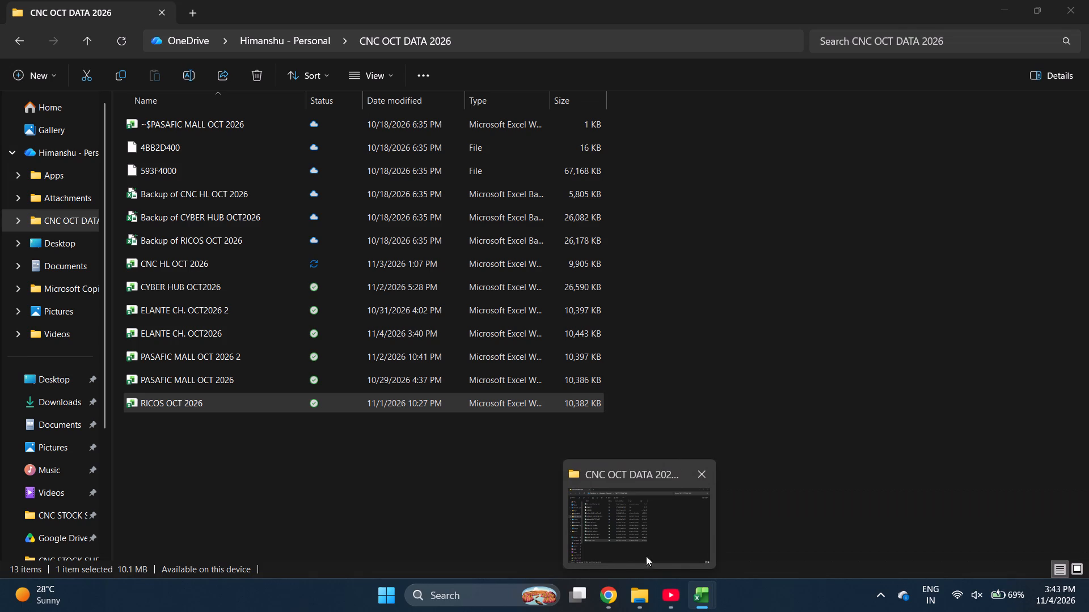
click(615, 446)
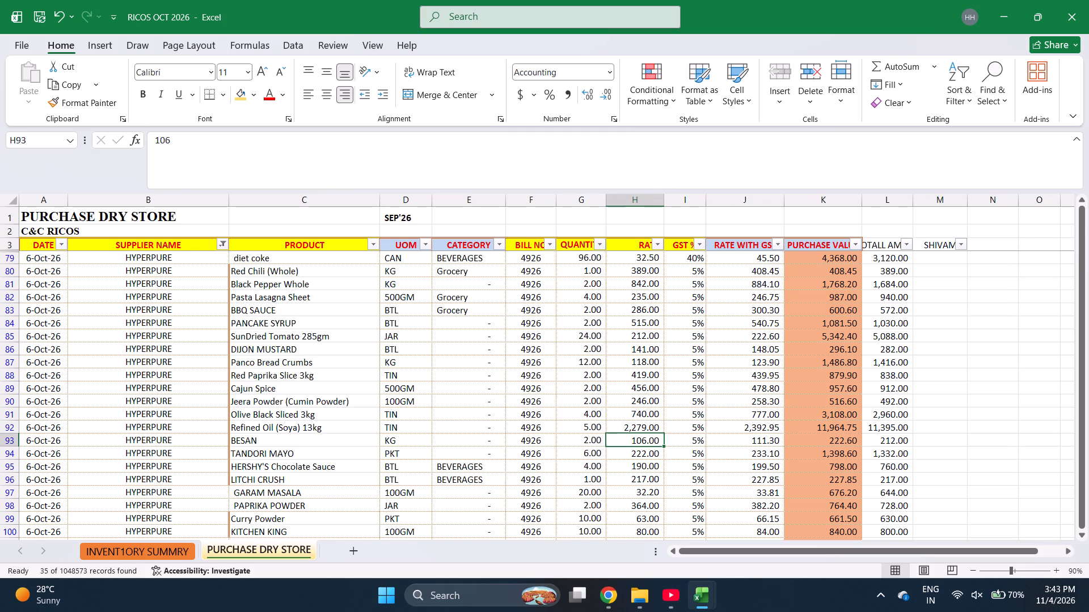
Select all filtered HYPERPURE purchase values, from diet coke to Maida (Refine Flour), to check their sum.
click(839, 247)
key(Down)
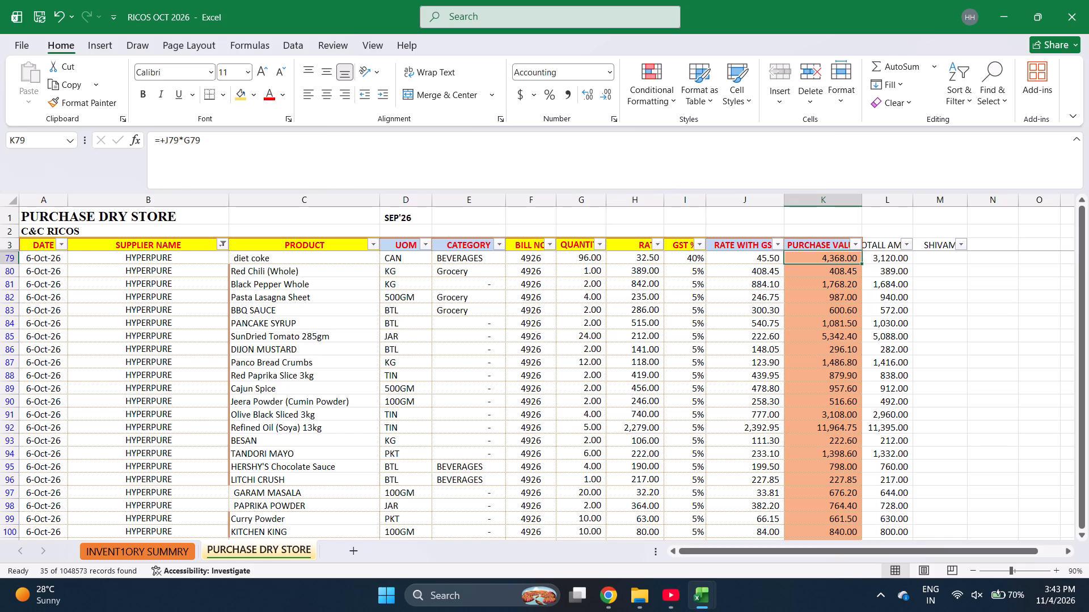
key(ctrl+shift+Down)
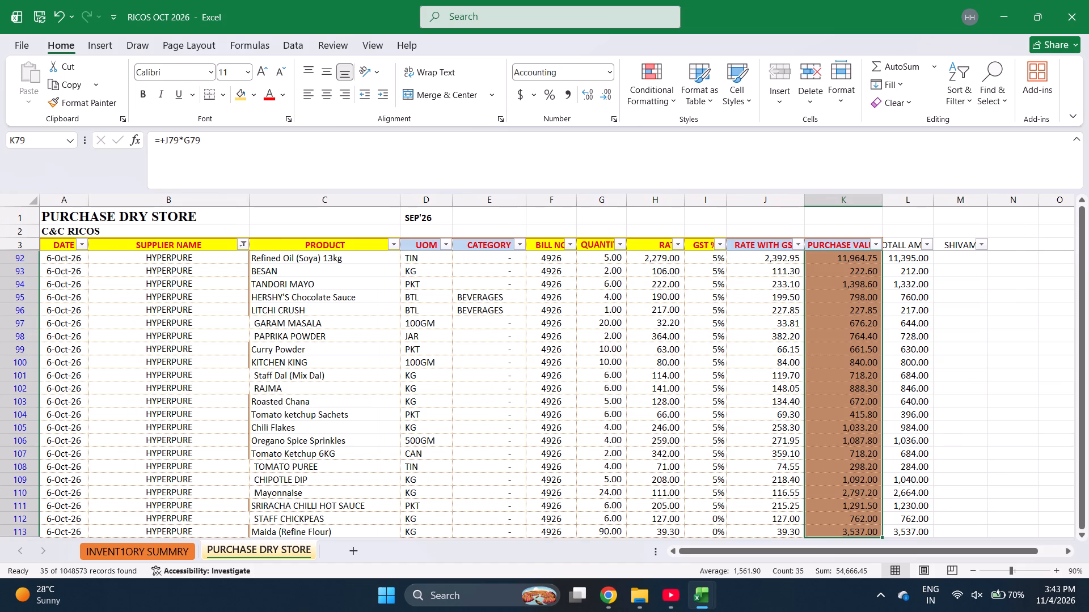
key(Escape)
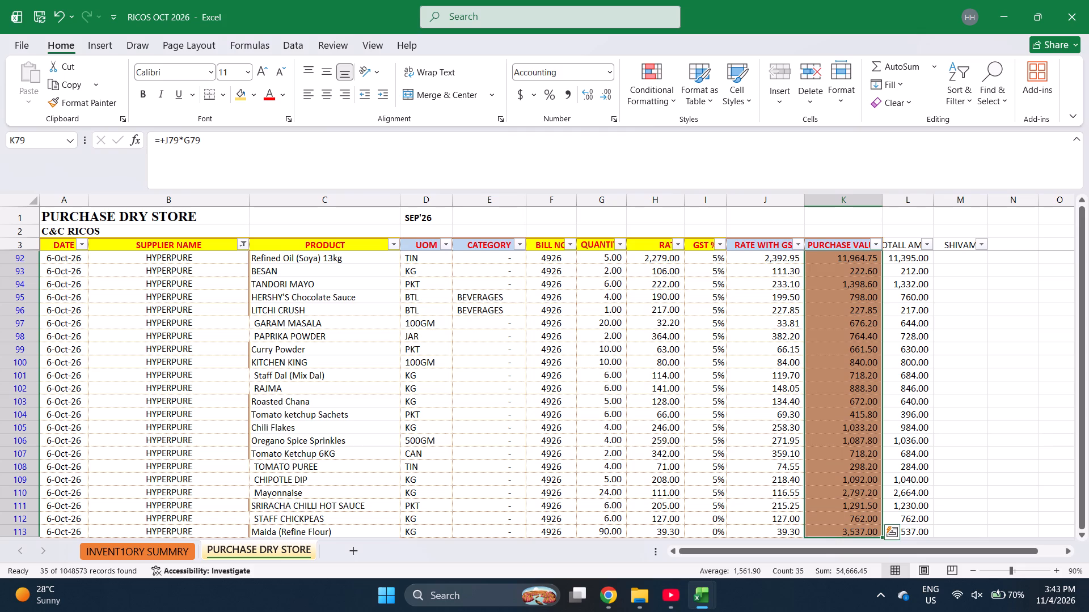
scroll(839, 247, down, 3)
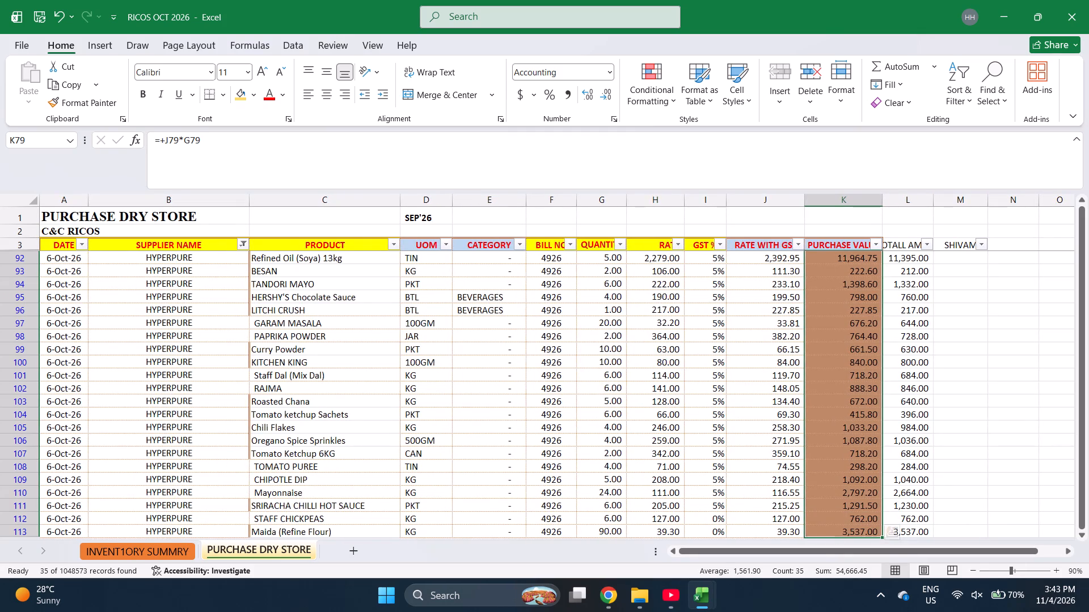
scroll(784, 410, down, 2)
scroll(784, 410, up, 2)
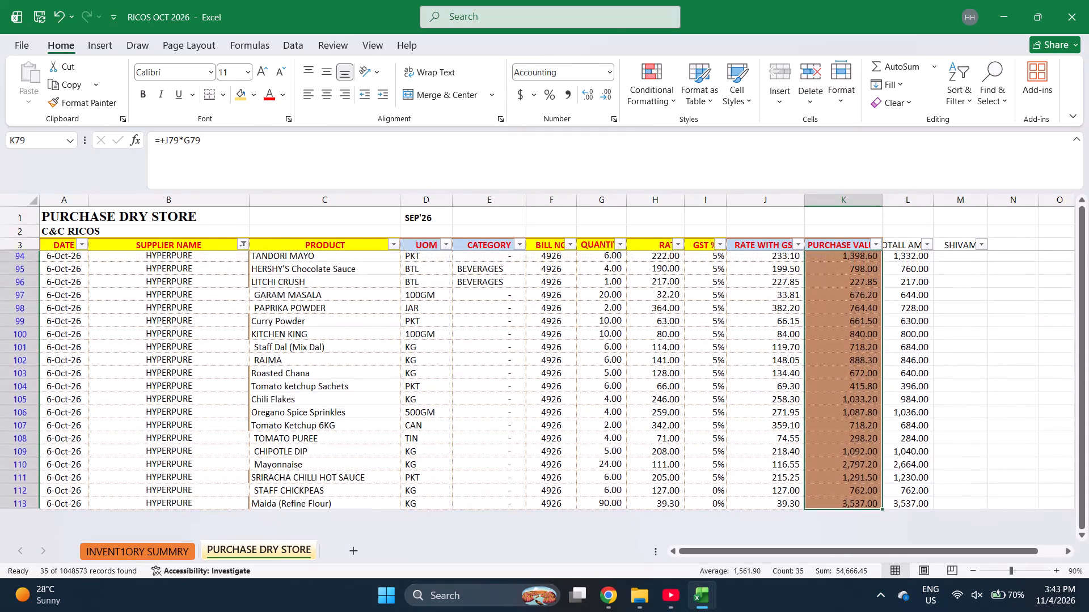
scroll(784, 410, up, 1)
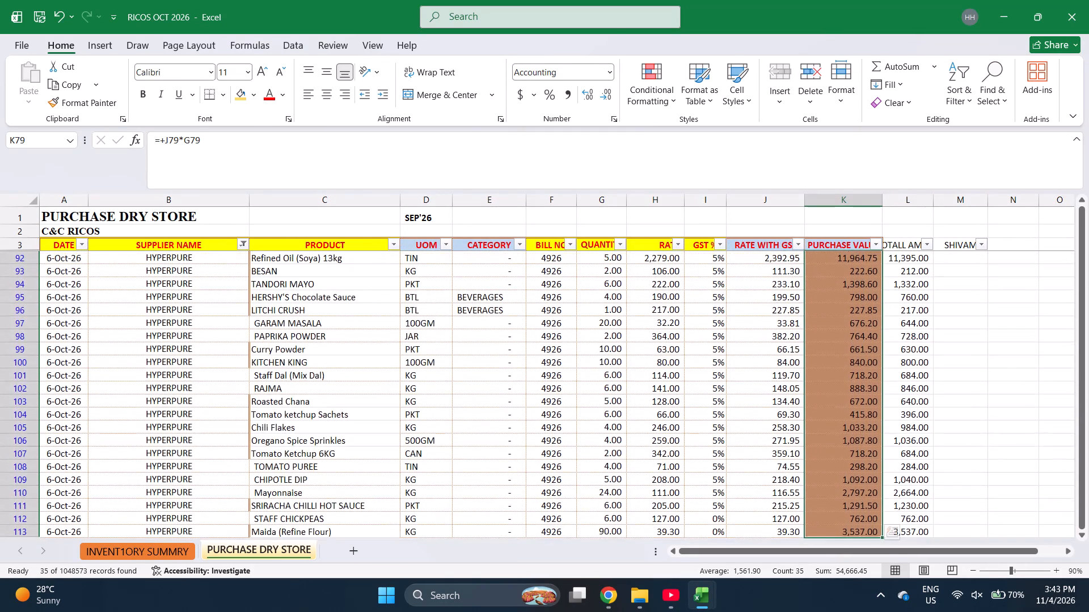